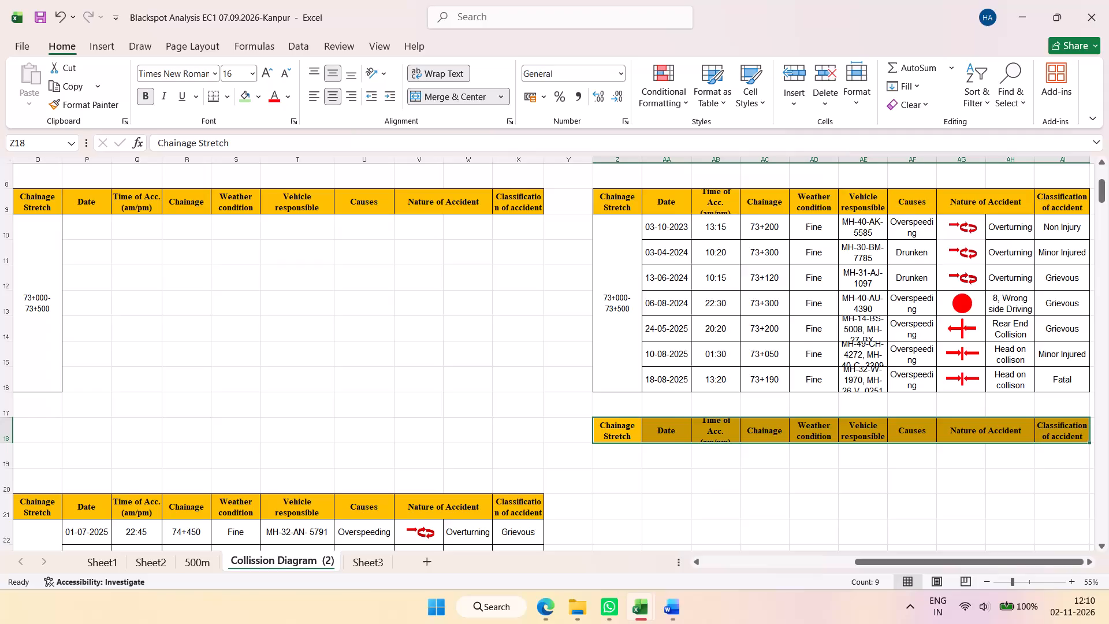
Auto-fit the height of row 9 so the wrapped header text in the date-sorted accident table fits.
left_click(725, 211)
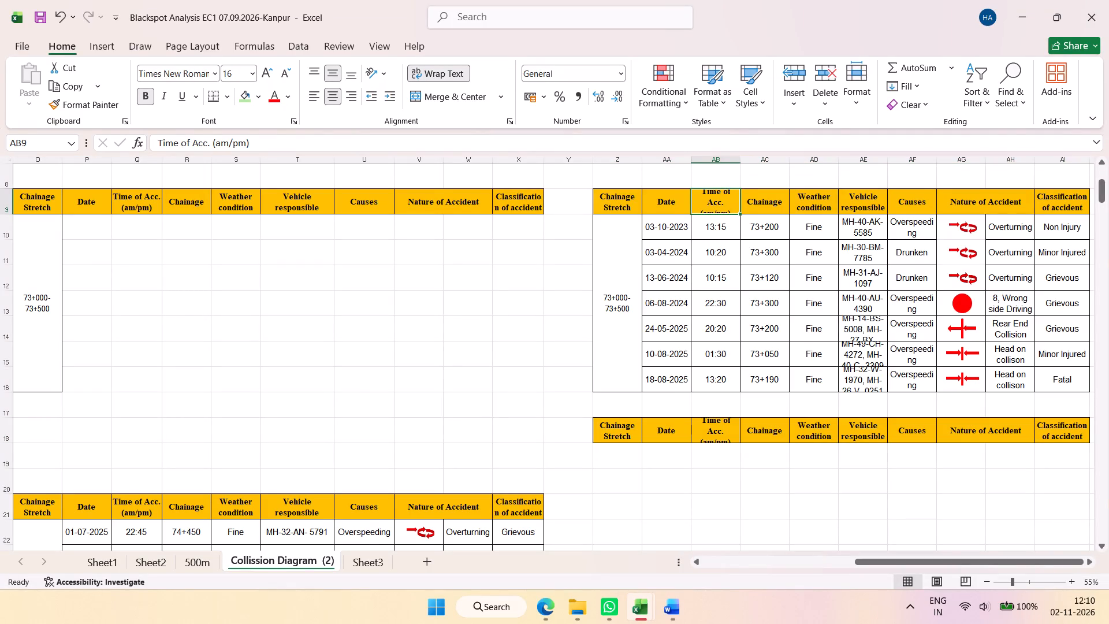
double_click(5, 213)
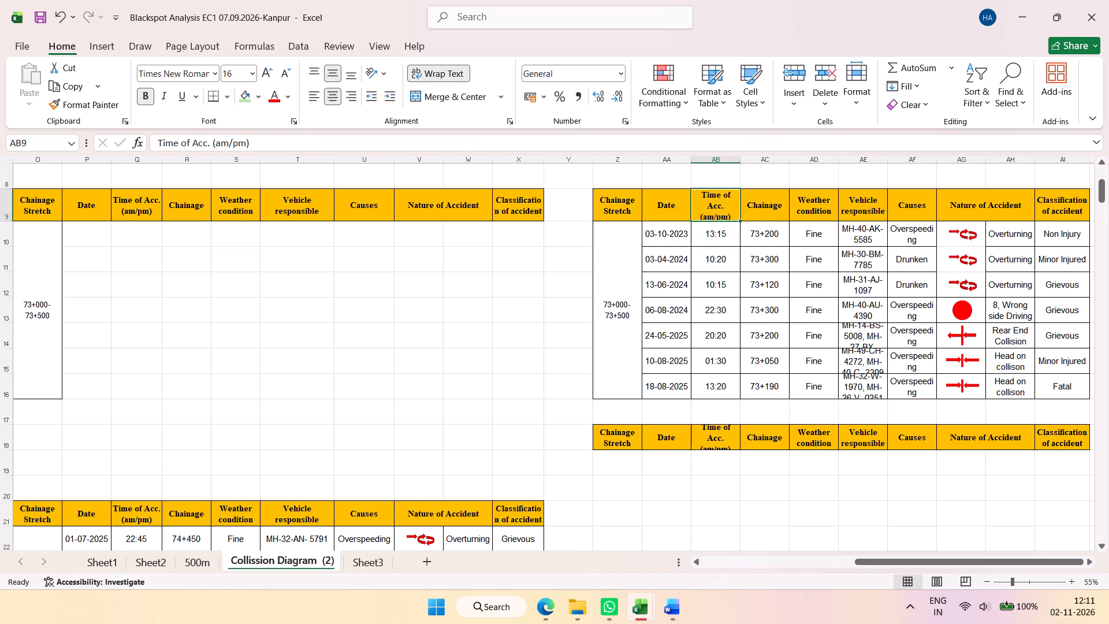
Delete the 03-10-2023 accident record's cells from the 73+000-73+500 table, shifting the cells below up.
left_click_drag(1058, 235, 671, 239)
right_click(671, 239)
left_click(720, 321)
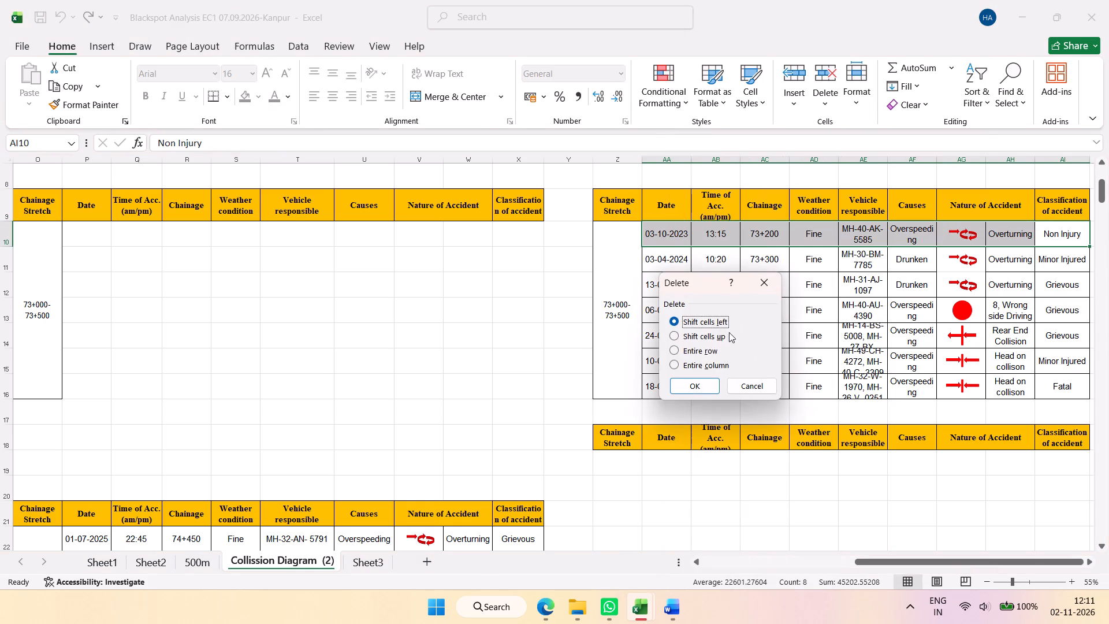
left_click(710, 337)
left_click(704, 381)
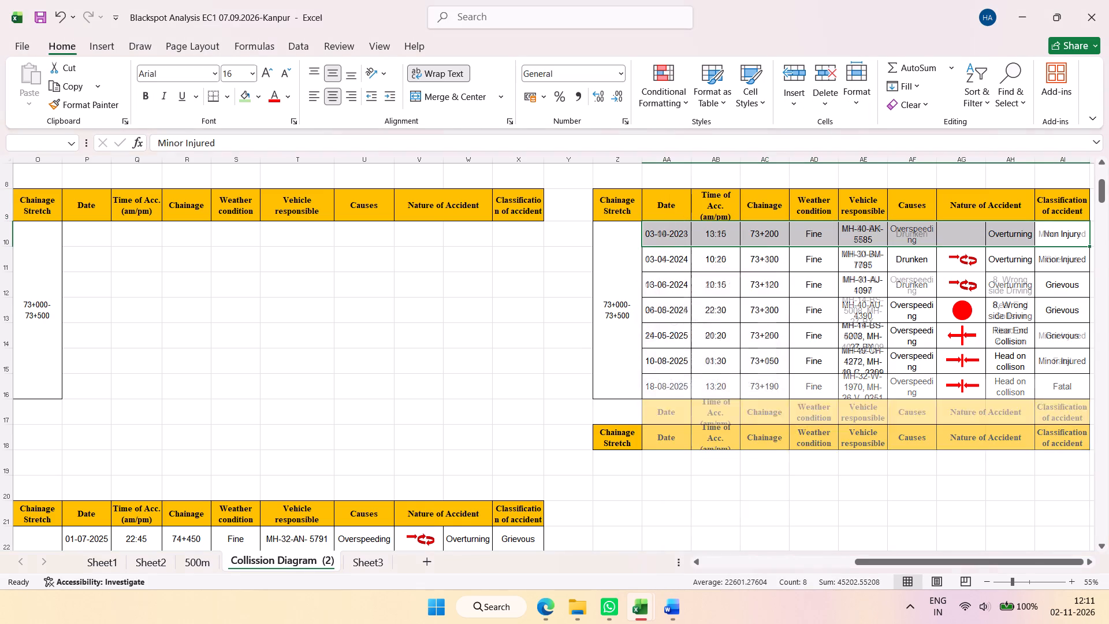
Unmerge the table's 73+000-73+500 chainage stretch cell and merge and center it again over only rows 10 to 15.
left_click(623, 385)
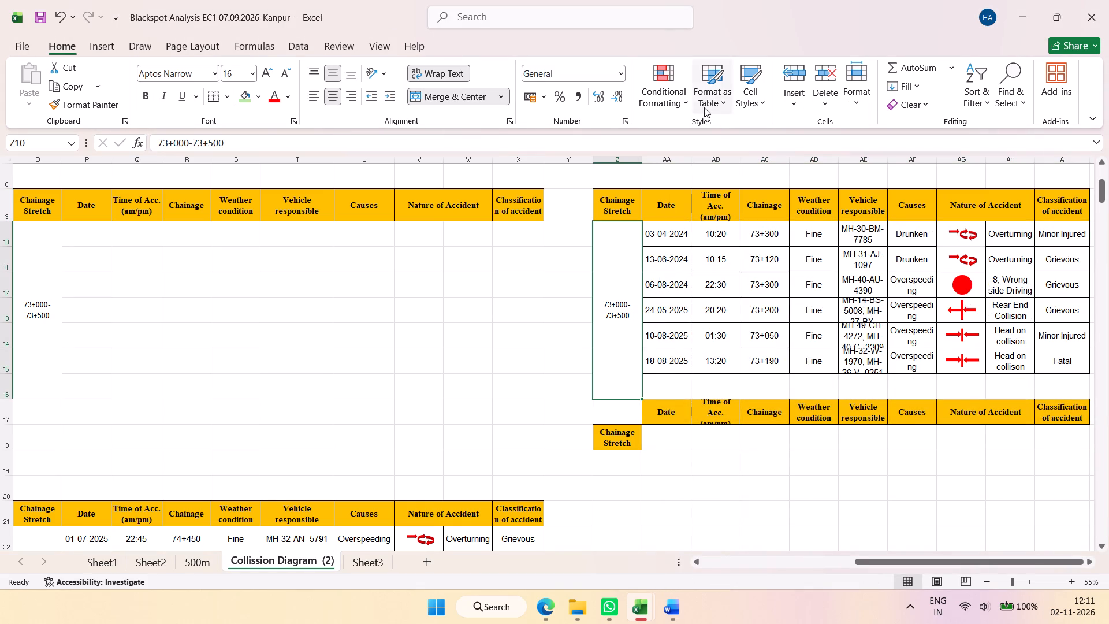
double_click(450, 99)
left_click(618, 229)
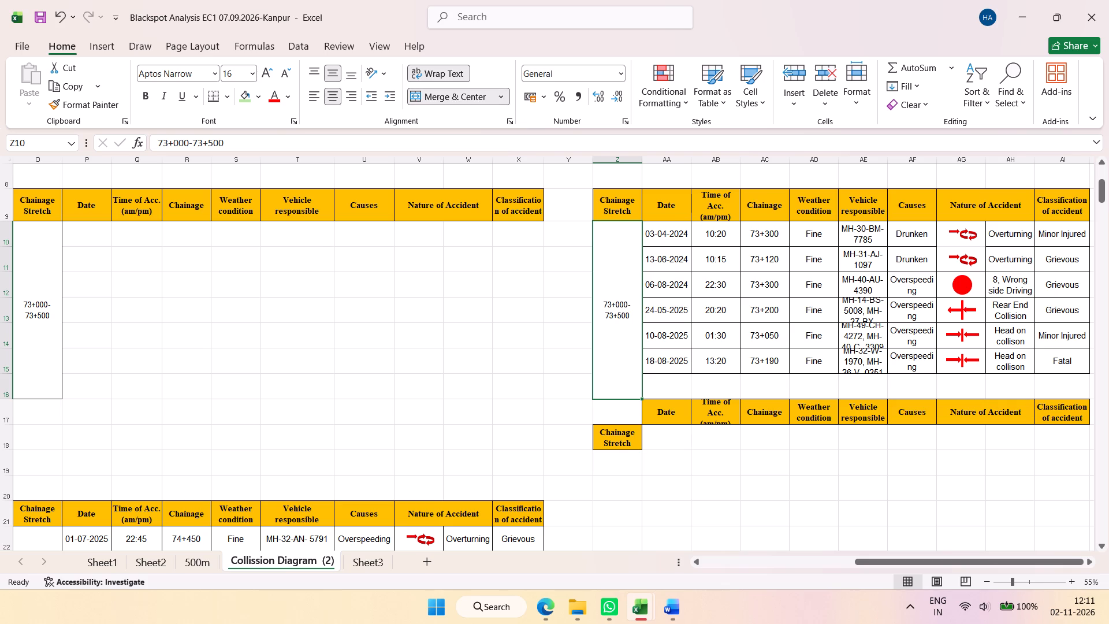
left_click(455, 96)
left_click_drag(623, 234, 621, 356)
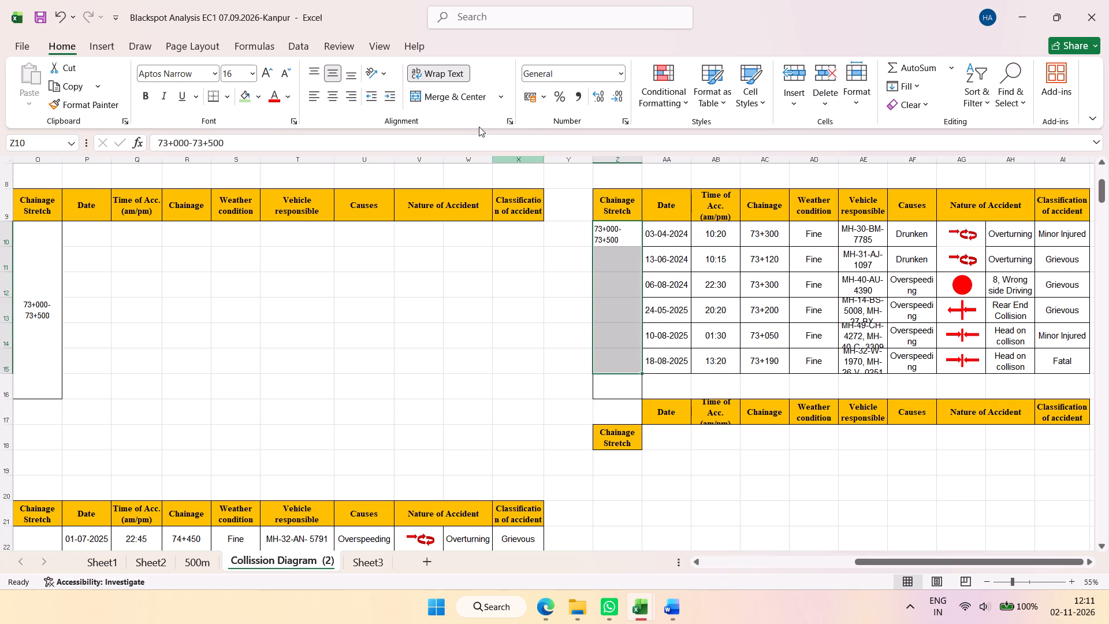
left_click(433, 97)
Remove the borders from the empty cell Z16 below the 73+000-73+500 chainage stretch cell.
left_click(637, 381)
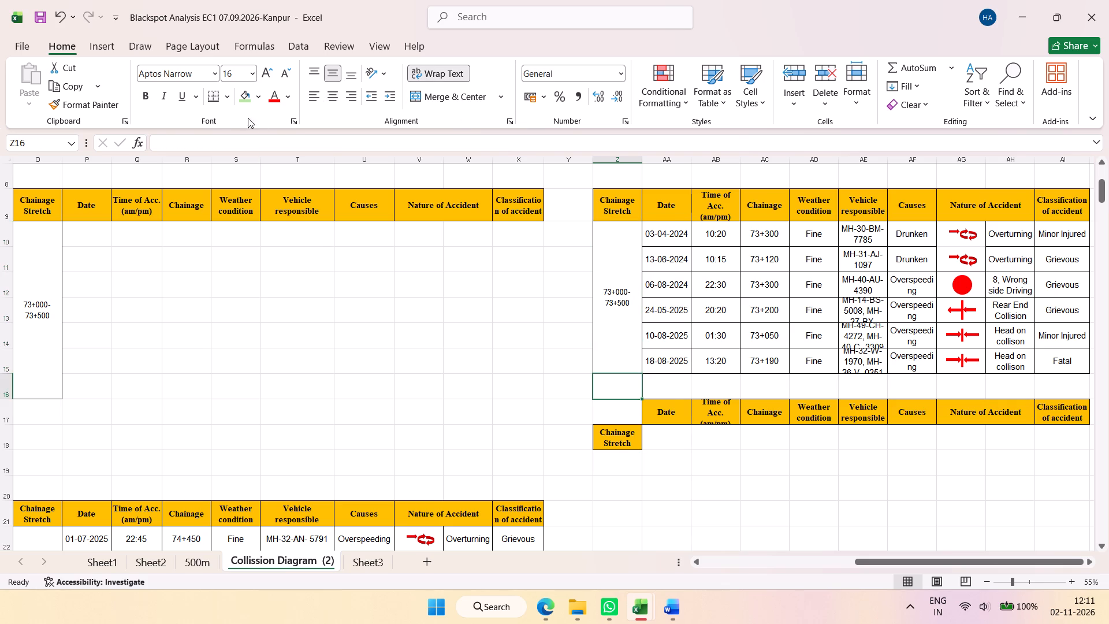
left_click(223, 101)
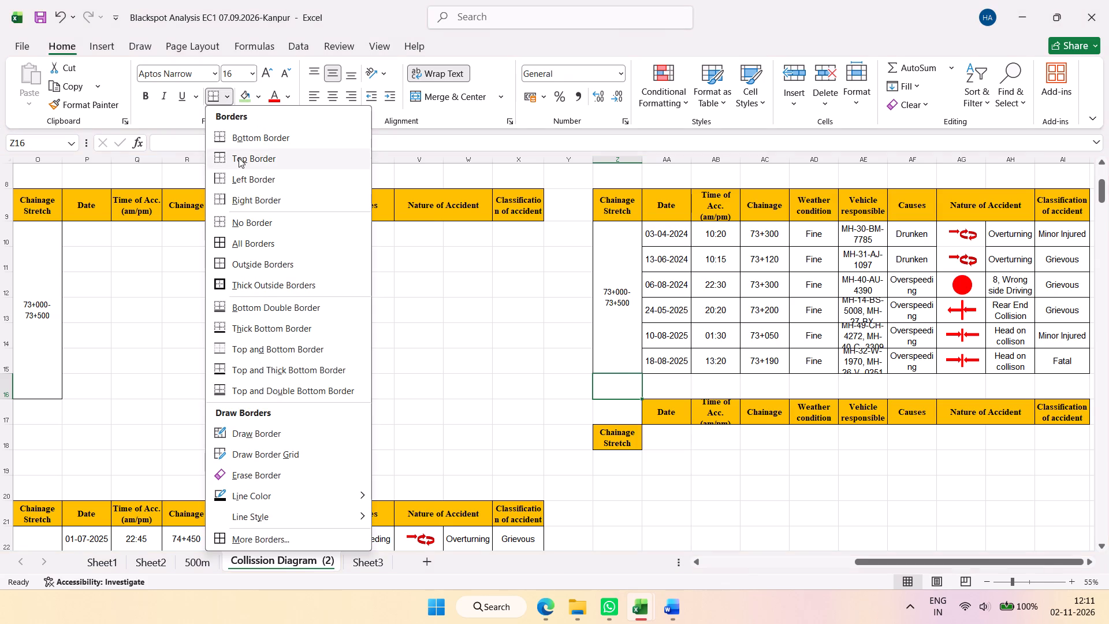
left_click(248, 218)
left_click(706, 532)
Move the Chainage Stretch header cell from Z18 to Z17, in line with the rest of the second header row.
left_click(618, 443)
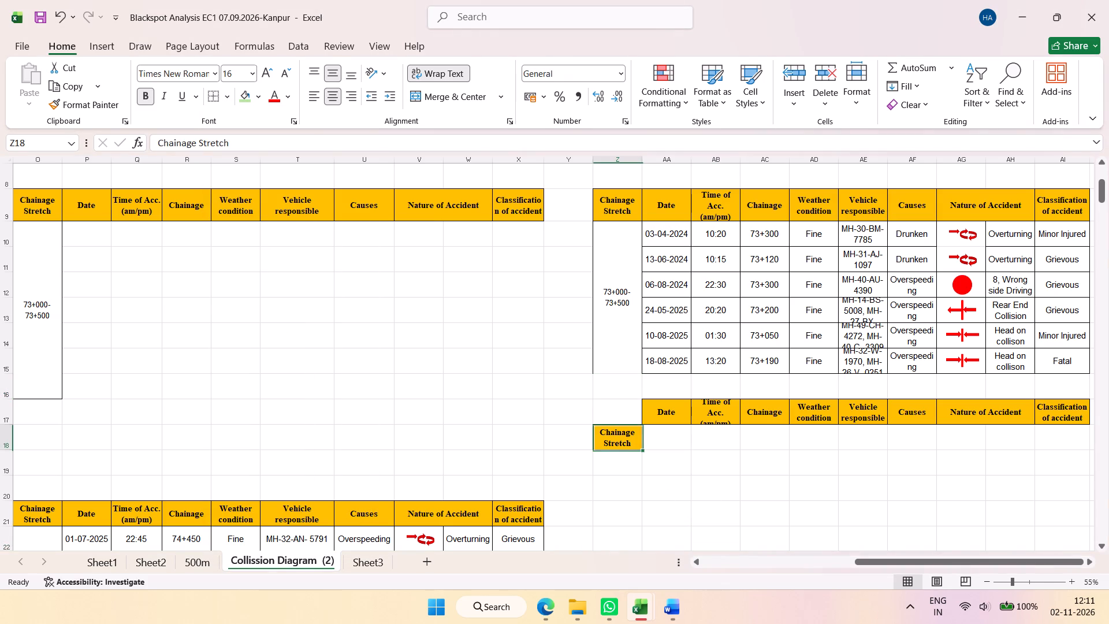
key("ctrl+x")
left_click(616, 422)
key("ctrl+v")
Apply all borders to the merged 73+000-73+500 chainage stretch cell in column Z.
left_click(630, 323)
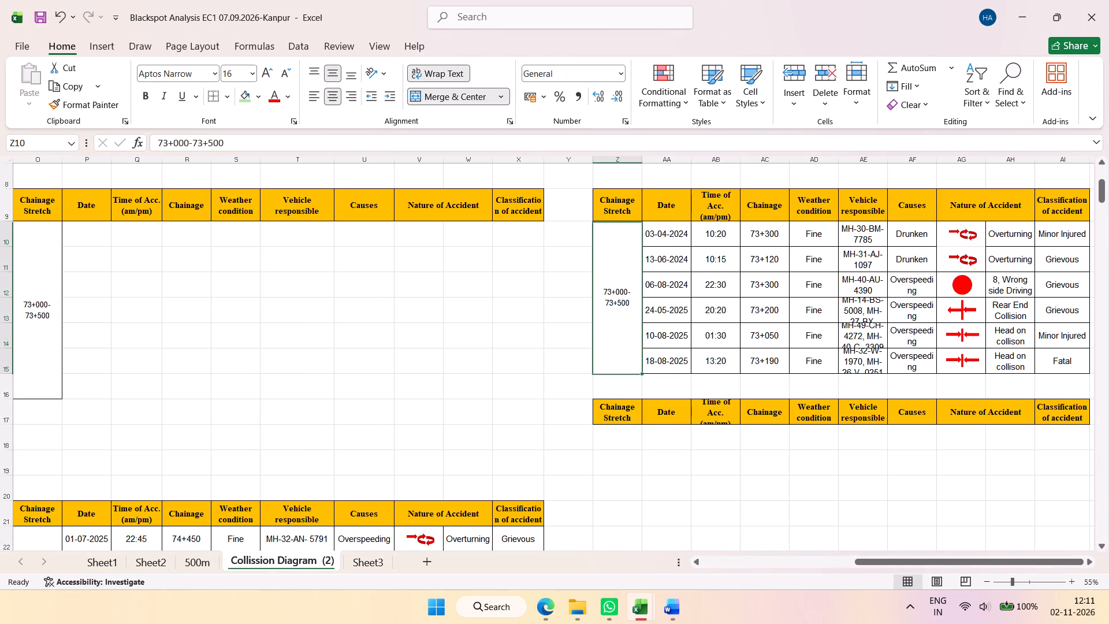
left_click(227, 95)
left_click(261, 240)
left_click(732, 481)
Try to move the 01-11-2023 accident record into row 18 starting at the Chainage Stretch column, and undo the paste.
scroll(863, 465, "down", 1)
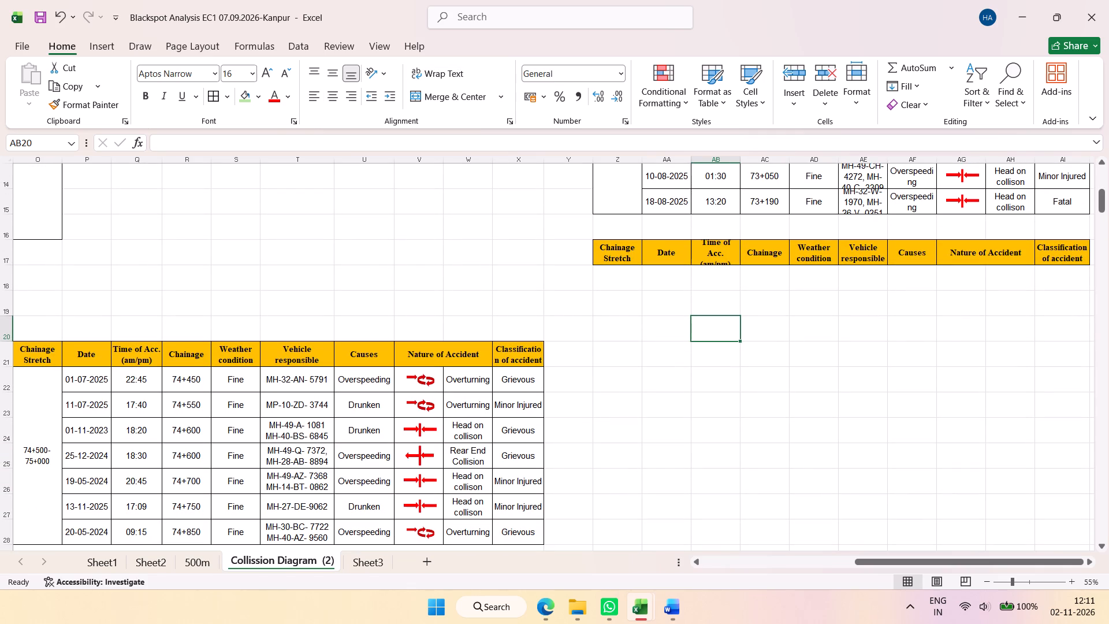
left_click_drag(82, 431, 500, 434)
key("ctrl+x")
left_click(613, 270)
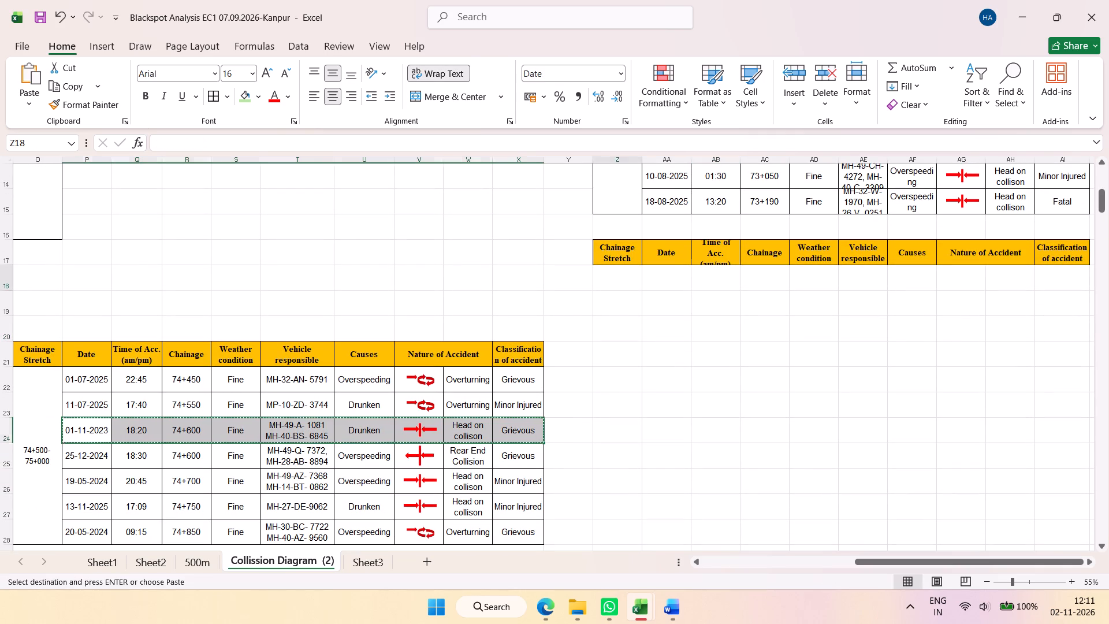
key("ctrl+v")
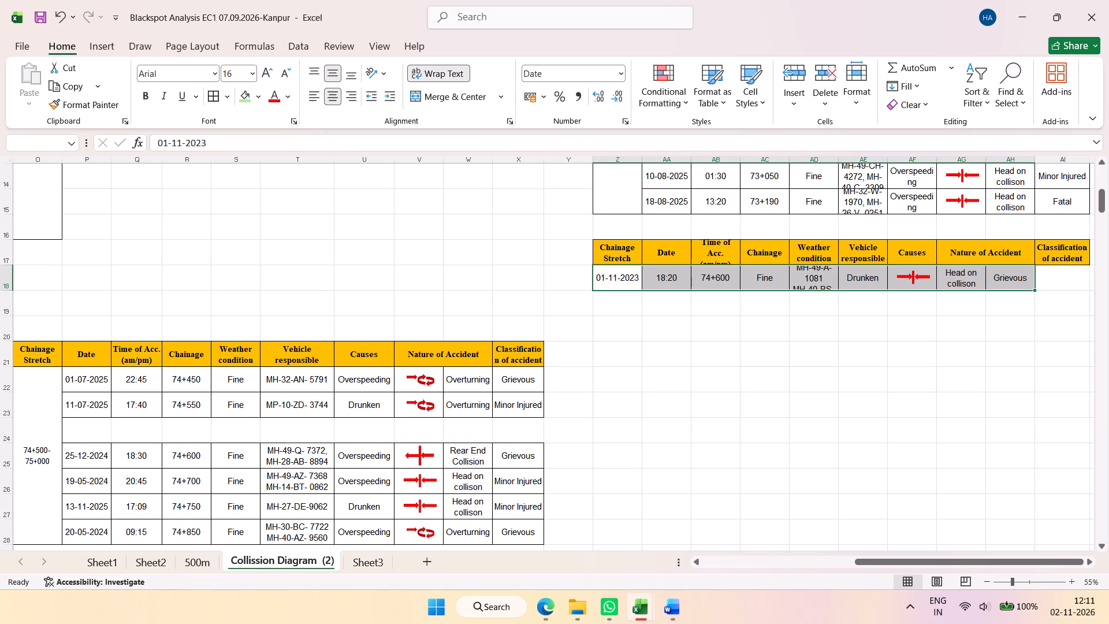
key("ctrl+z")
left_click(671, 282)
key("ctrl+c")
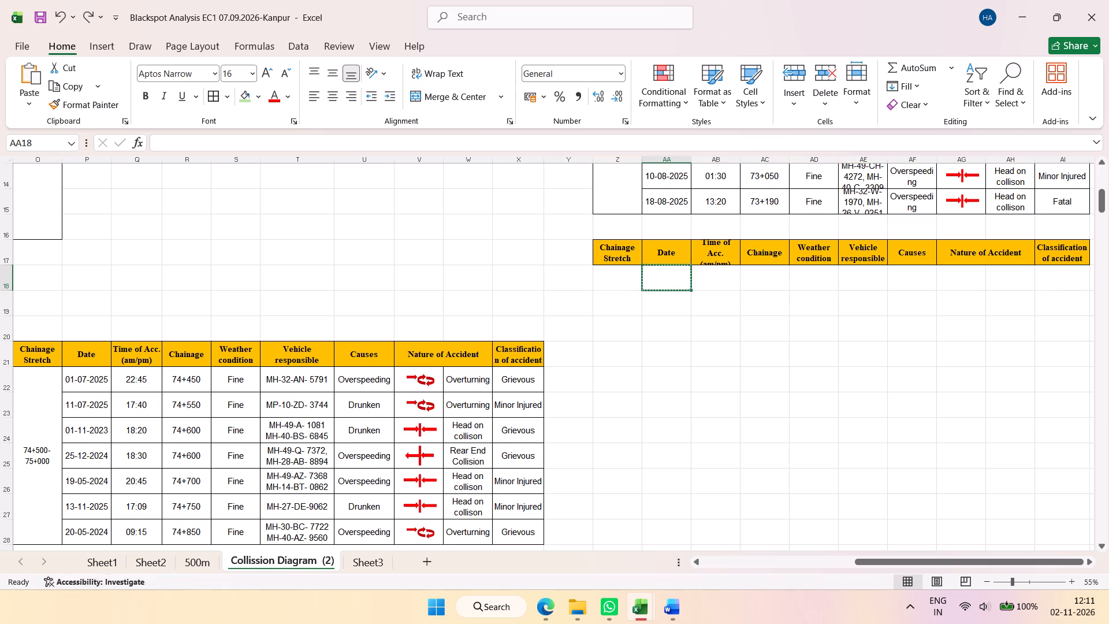
Copy the merged 74+500-75+000 chainage stretch cell to Z18, beneath the second table's Chainage Stretch header.
left_click(45, 420)
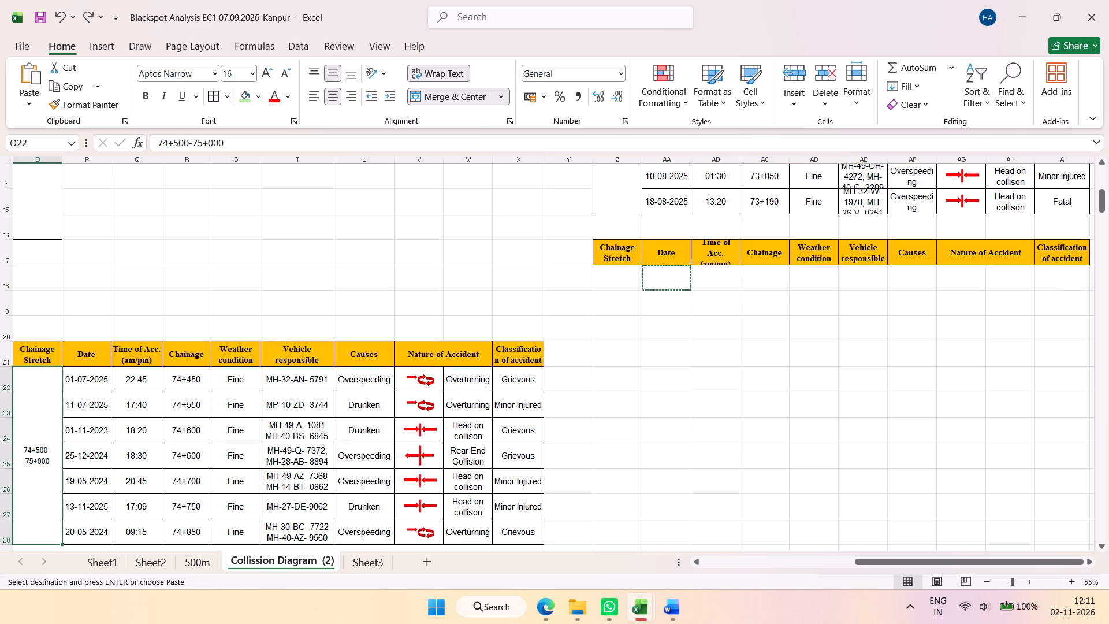
key("ctrl+c")
left_click(617, 273)
key("ctrl+v")
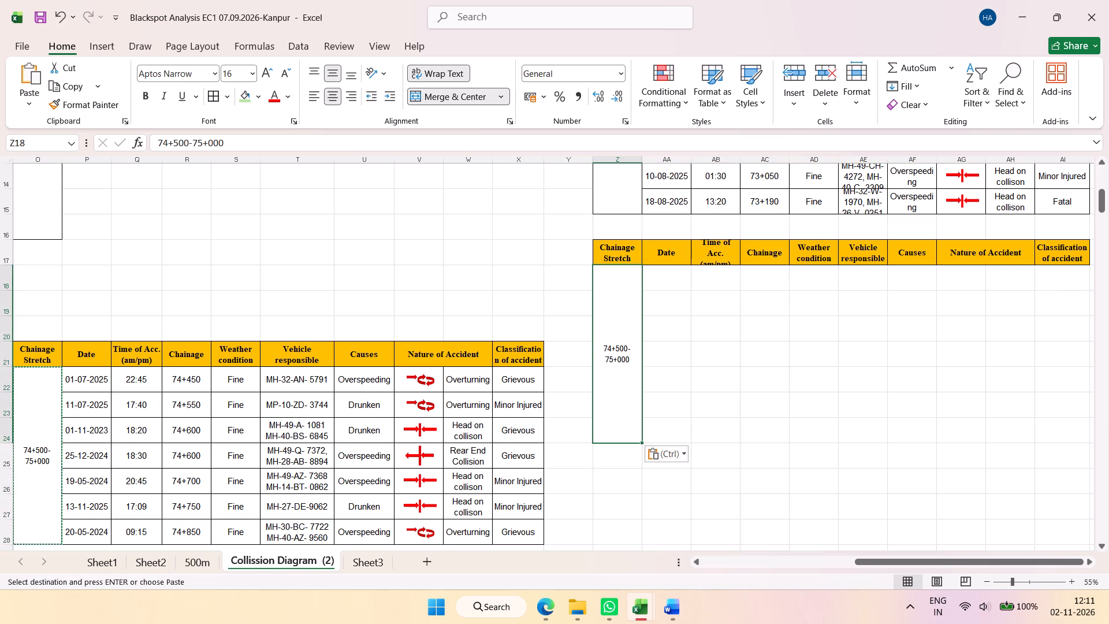
Move the 01-11-2023 and 19-05-2024 accident records into rows 18 and 19 of the new 74+500-75+000 table, starting at the Date column.
left_click_drag(90, 433, 501, 432)
key("ctrl+x")
left_click(672, 276)
key("ctrl+v")
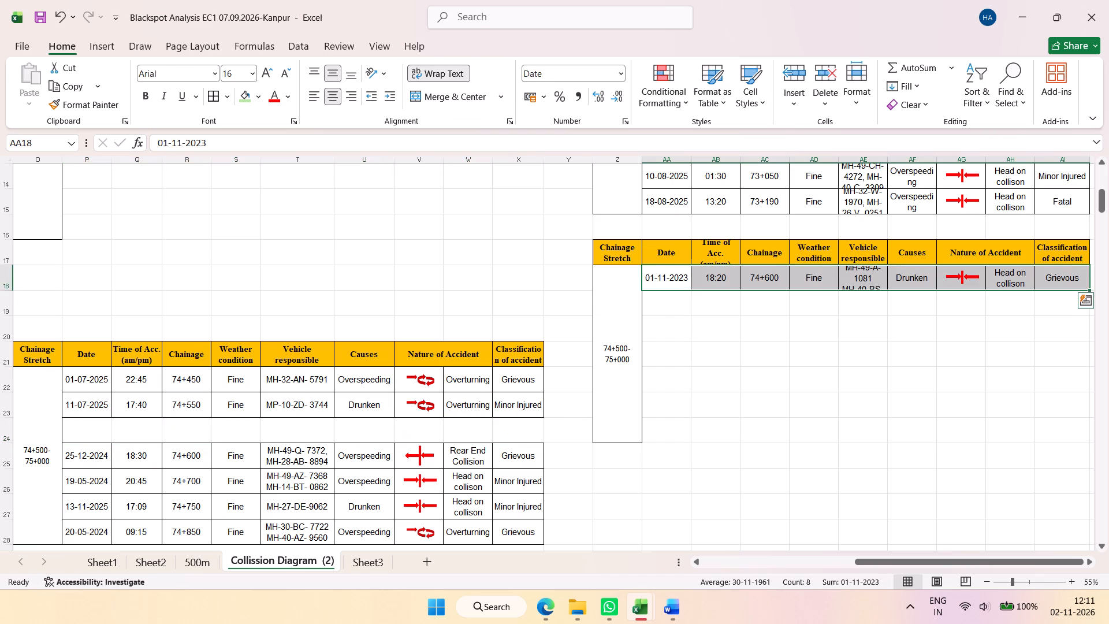
scroll(150, 458, "down", 1)
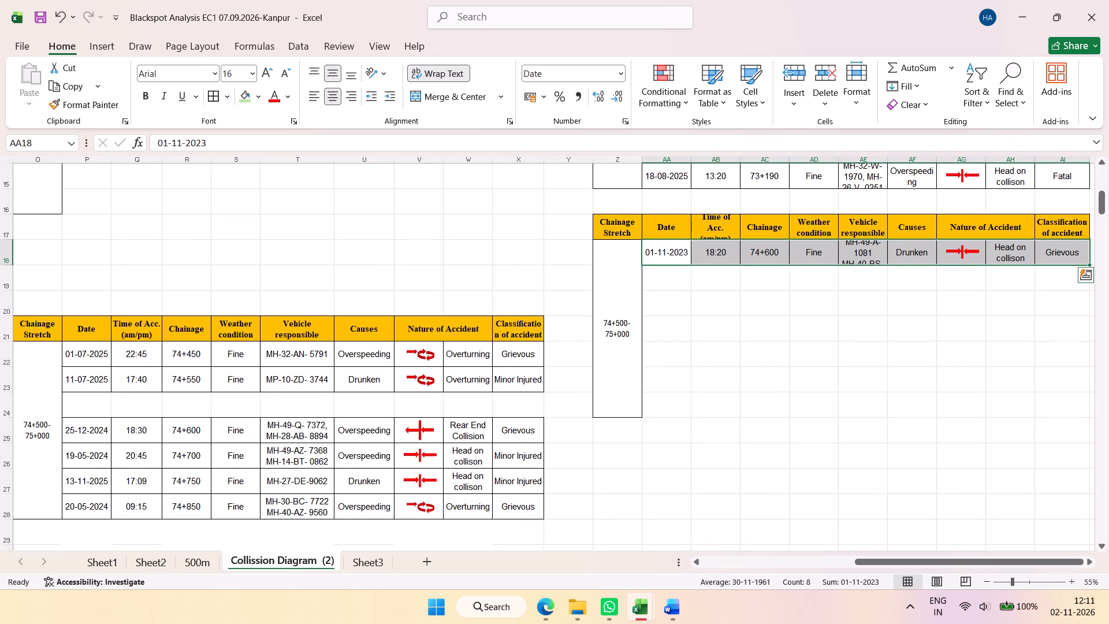
left_click_drag(91, 458, 500, 454)
key("ctrl+x")
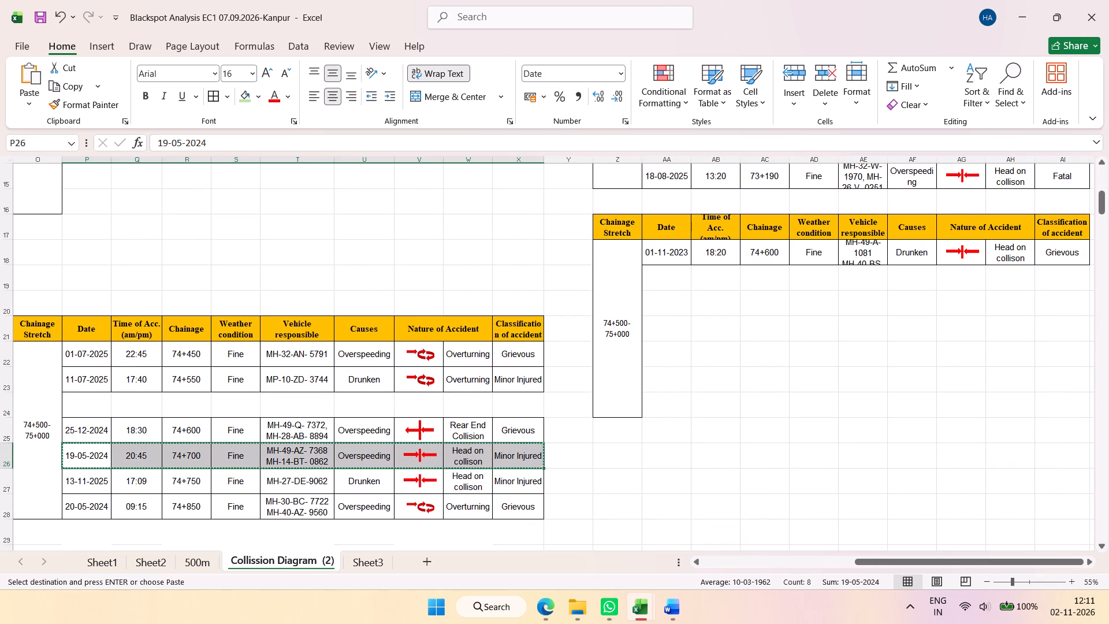
left_click(678, 280)
key("ctrl+v")
Move the 20-05-2024 and 25-12-2024 accident records into rows 20 and 21 of the new 74+500-75+000 table.
left_click_drag(74, 505, 199, 506)
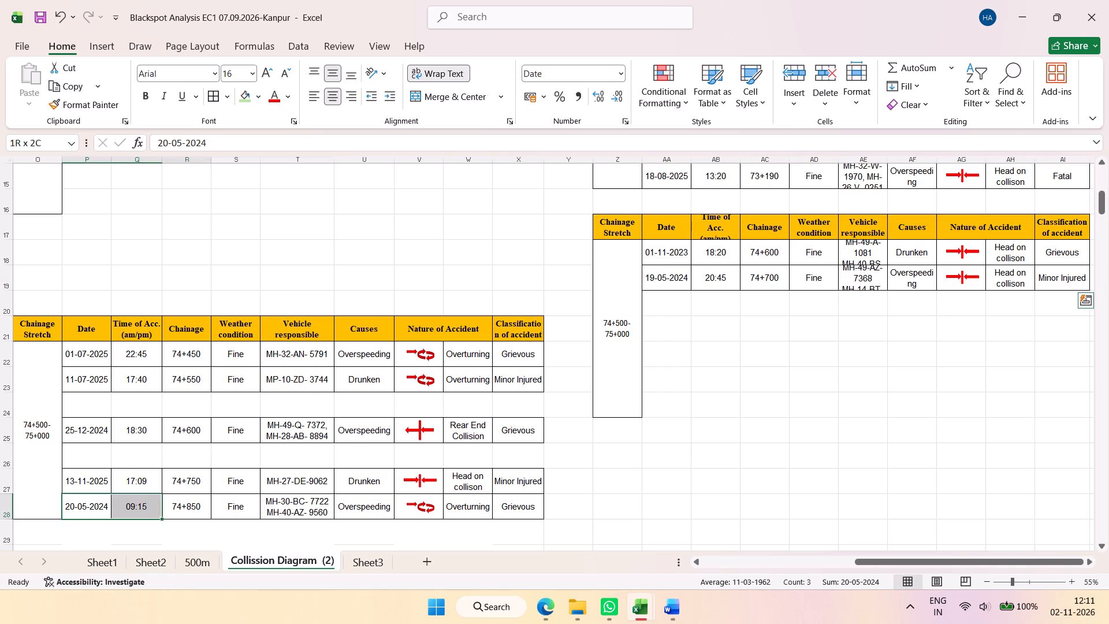
left_click_drag(199, 506, 508, 503)
key("ctrl+x")
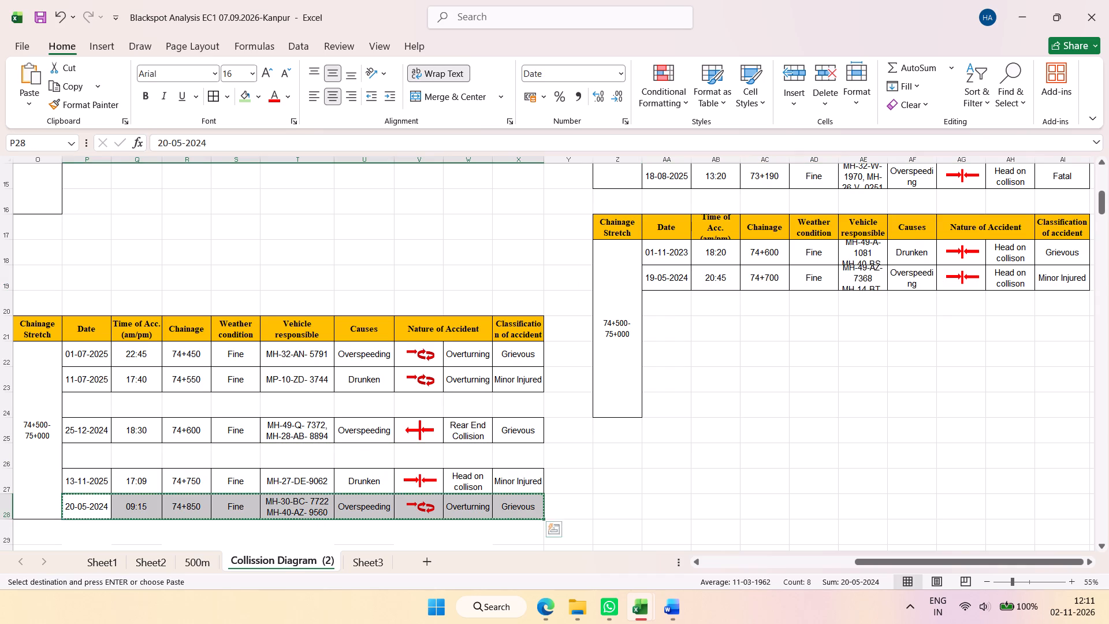
left_click(667, 307)
key("ctrl+v")
left_click_drag(82, 481, 94, 481)
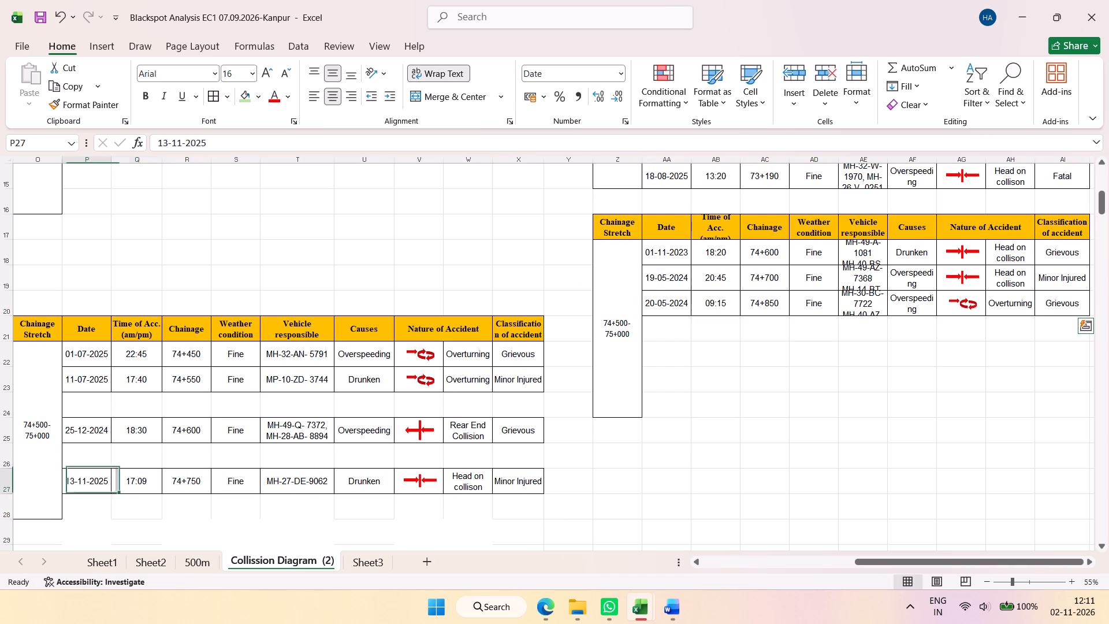
left_click_drag(94, 481, 389, 480)
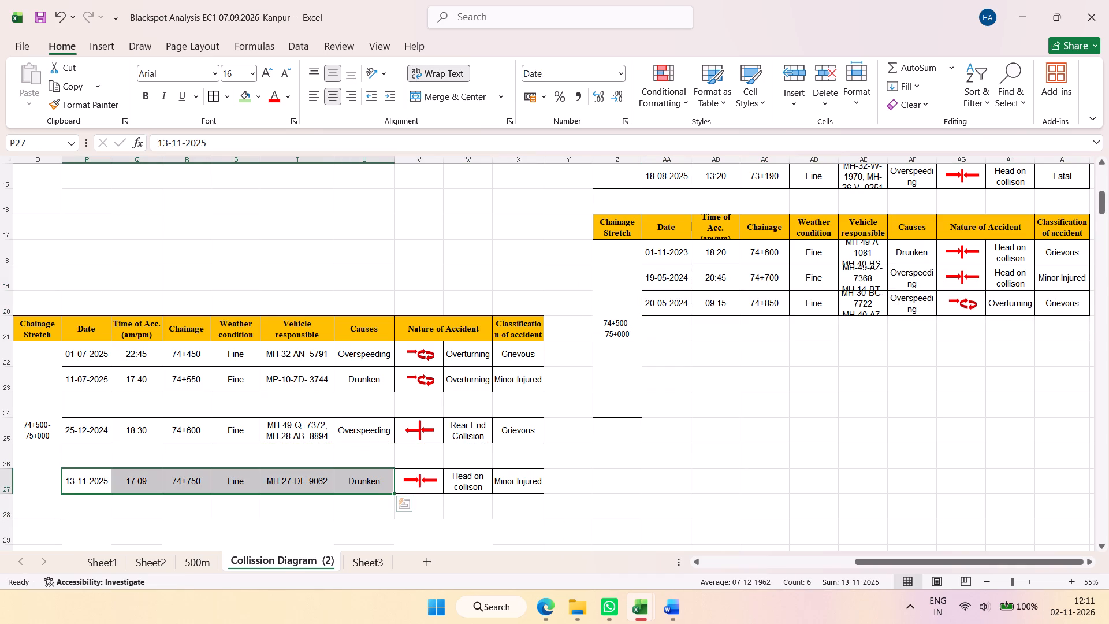
left_click_drag(92, 435, 527, 427)
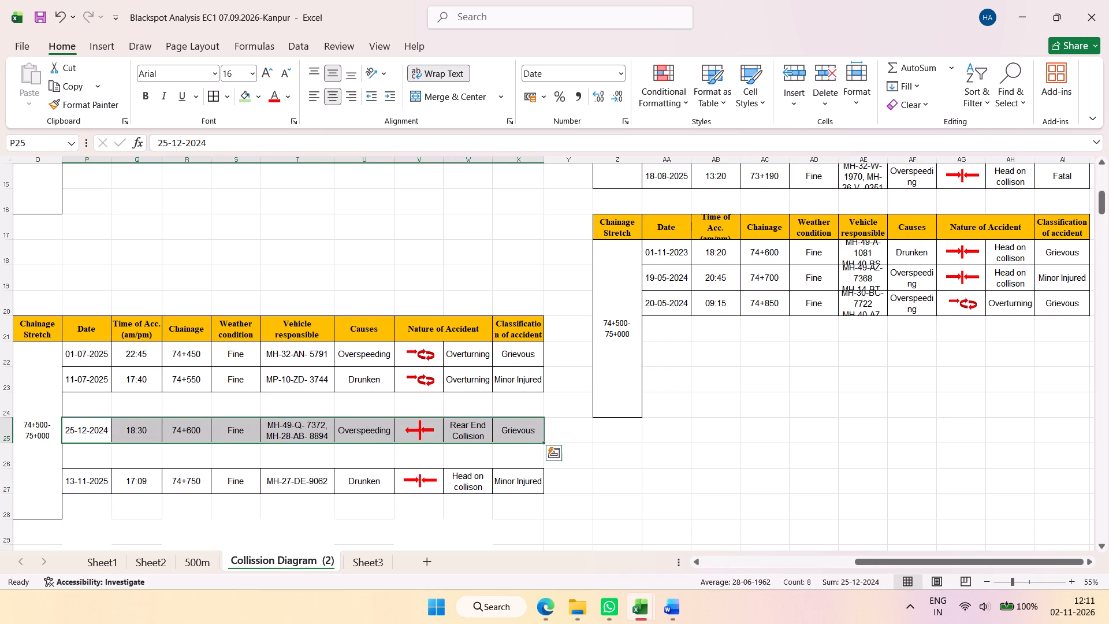
key("ctrl+x")
left_click(678, 329)
key("ctrl+v")
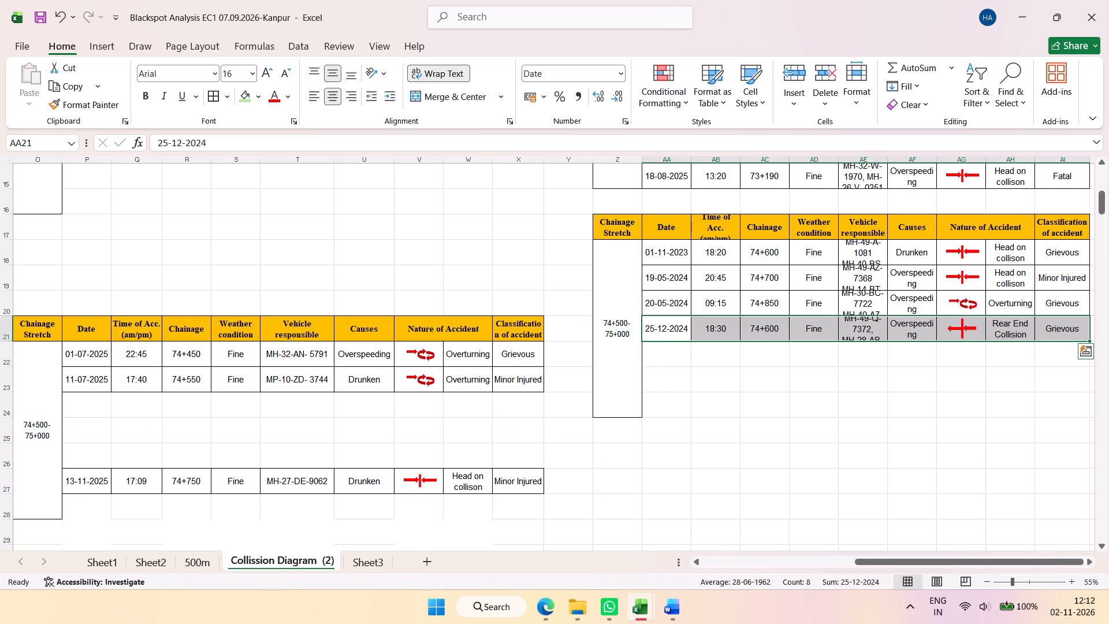
Move the 01-07-2025, 11-07-2025 and 13-11-2025 accident records into rows 22 to 24 of the new 74+500-75+000 table.
left_click_drag(90, 359, 492, 350)
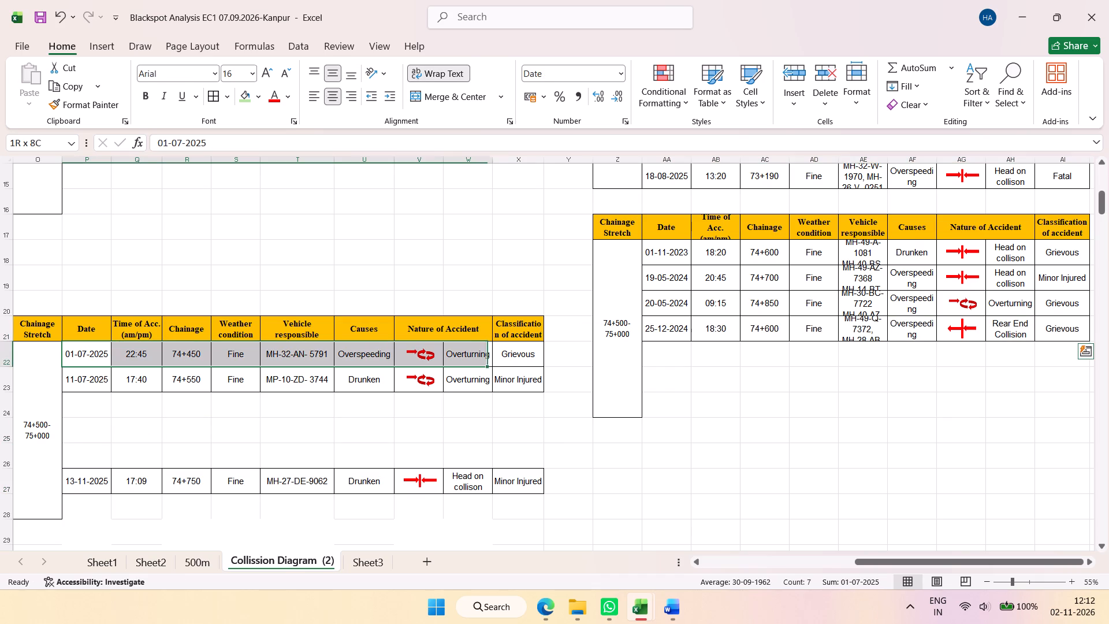
left_click_drag(492, 350, 530, 354)
key("ctrl+x")
left_click(656, 355)
key("ctrl+v")
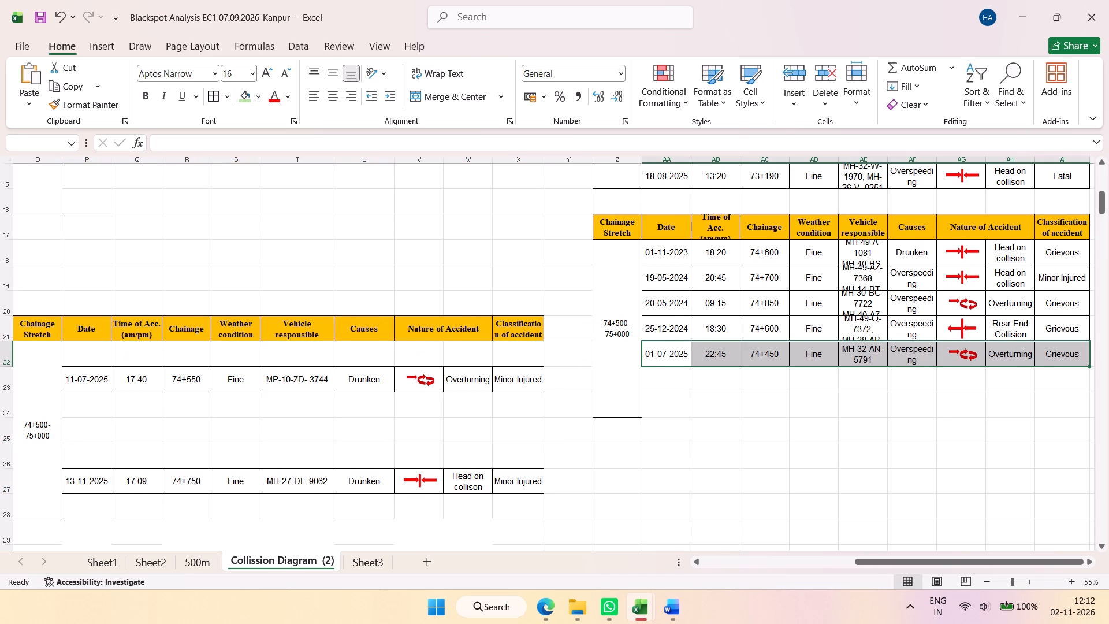
left_click_drag(87, 384, 510, 372)
key("ctrl+x")
left_click(664, 380)
key("ctrl+v")
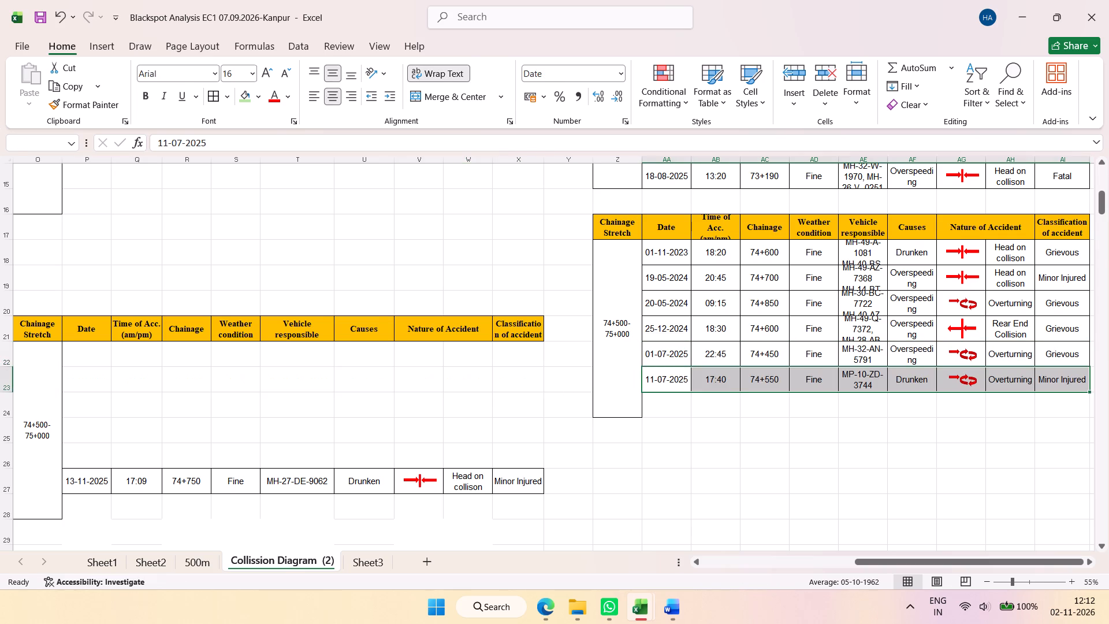
left_click_drag(88, 492, 508, 477)
key("ctrl+x")
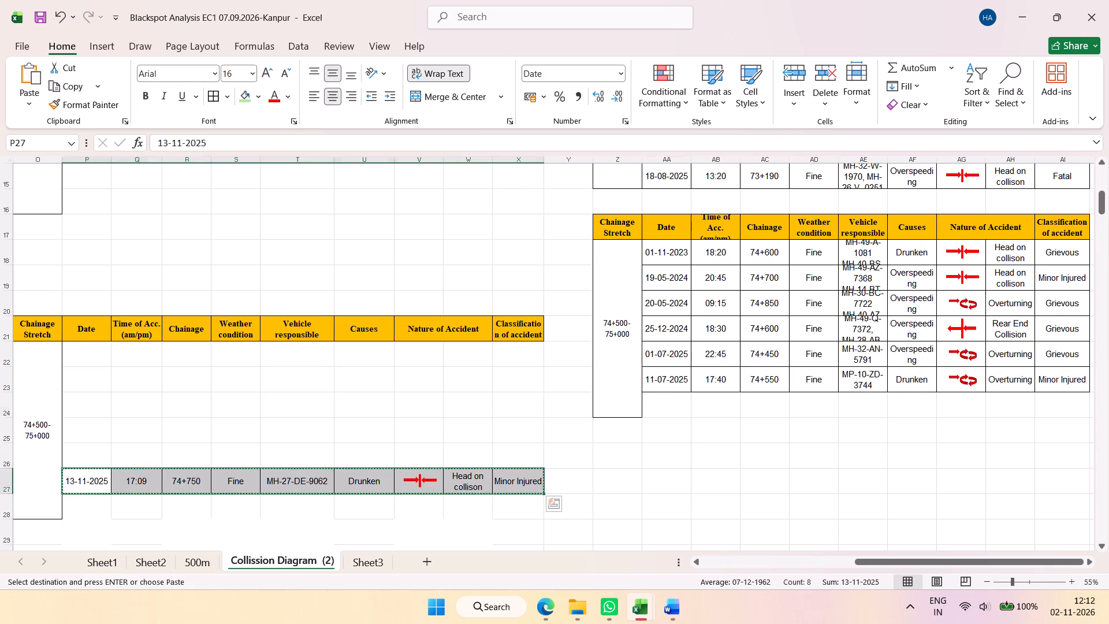
left_click(658, 413)
key("ctrl+v")
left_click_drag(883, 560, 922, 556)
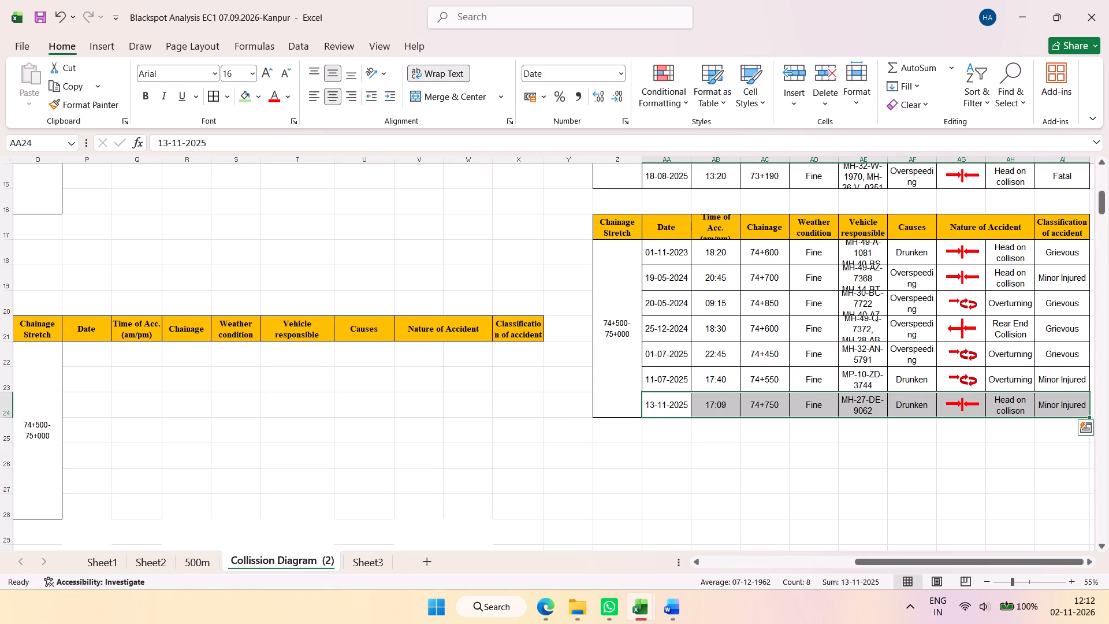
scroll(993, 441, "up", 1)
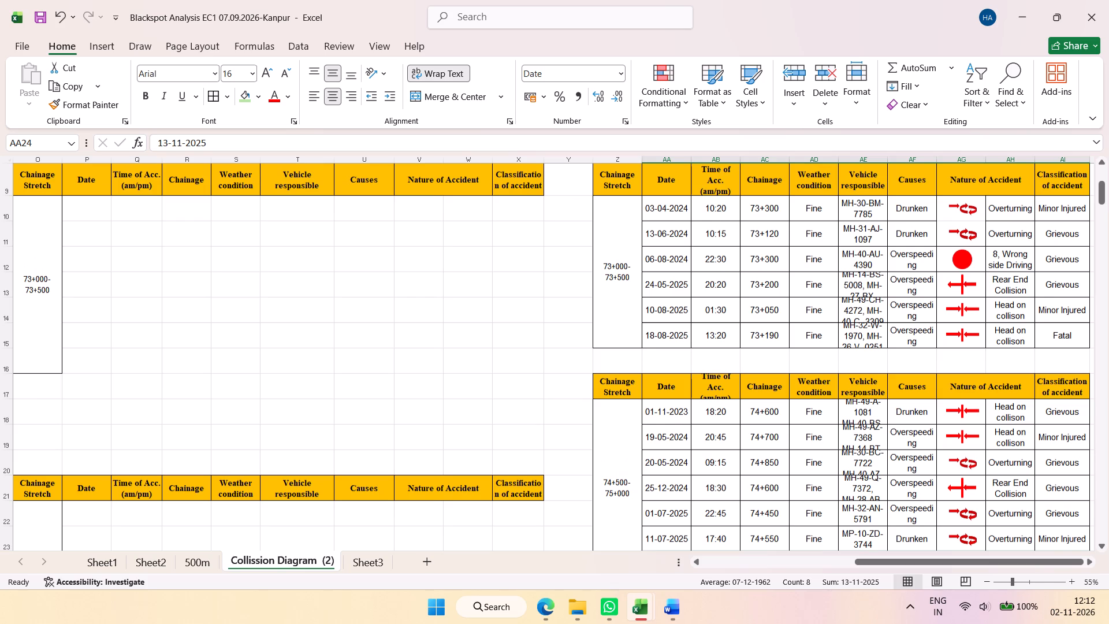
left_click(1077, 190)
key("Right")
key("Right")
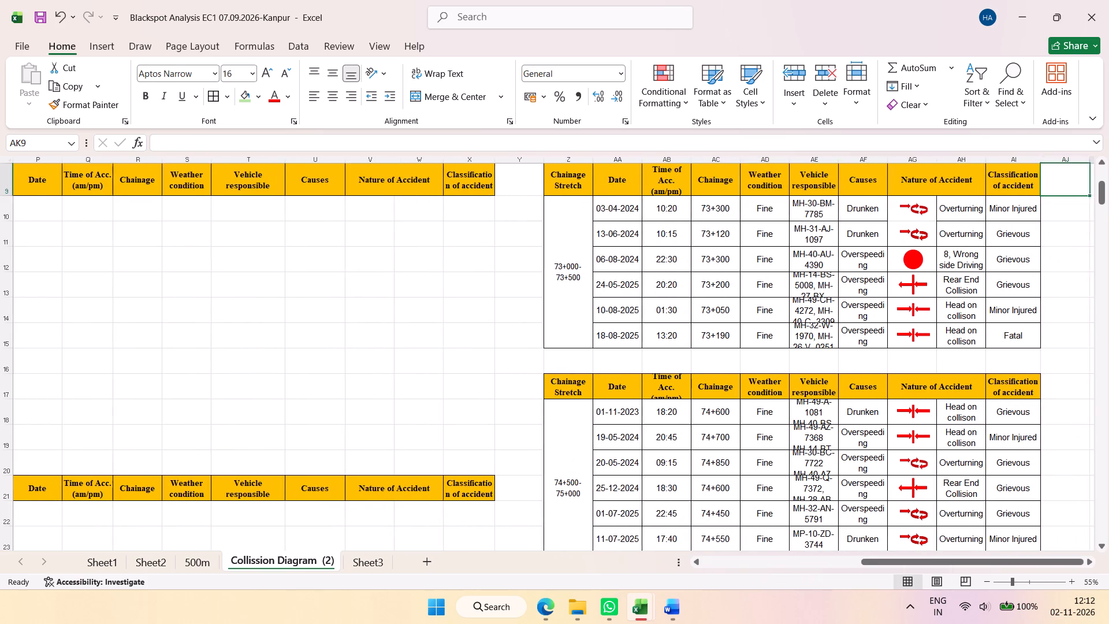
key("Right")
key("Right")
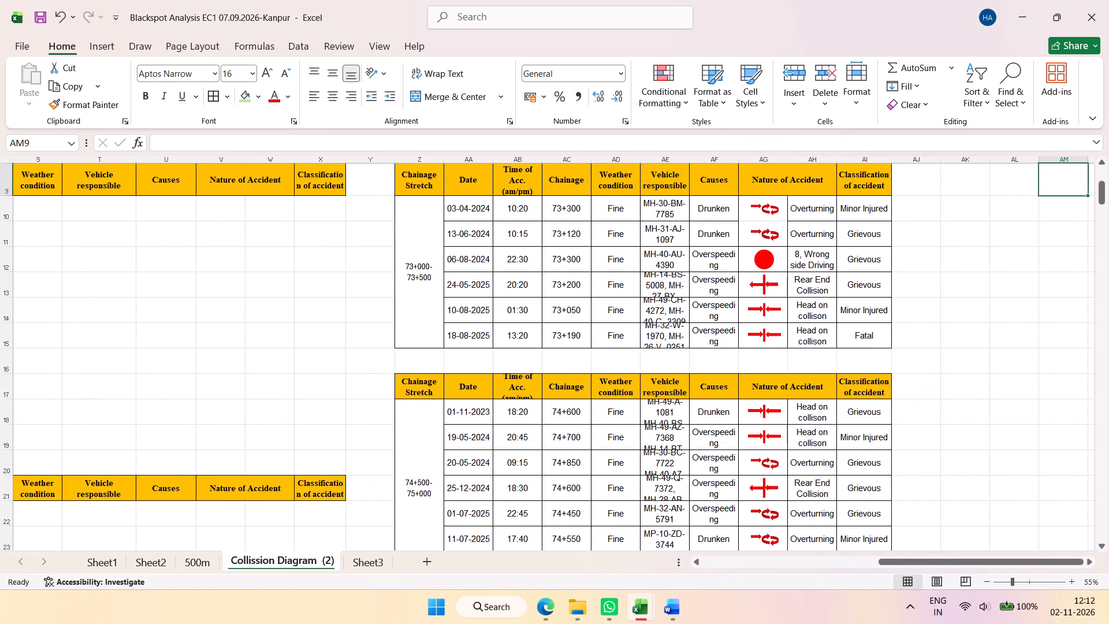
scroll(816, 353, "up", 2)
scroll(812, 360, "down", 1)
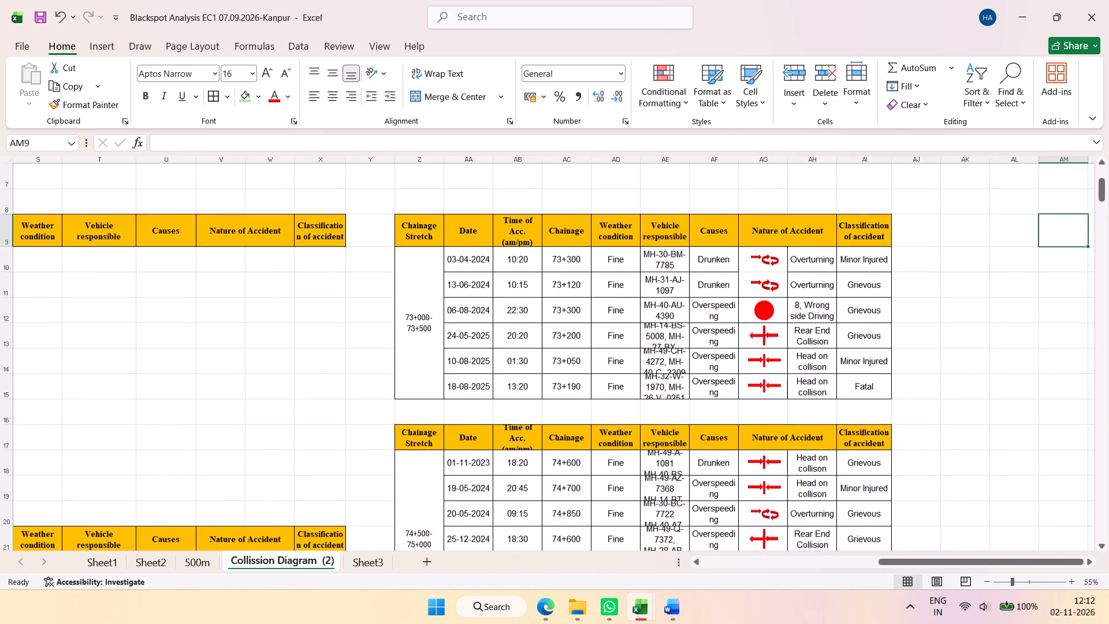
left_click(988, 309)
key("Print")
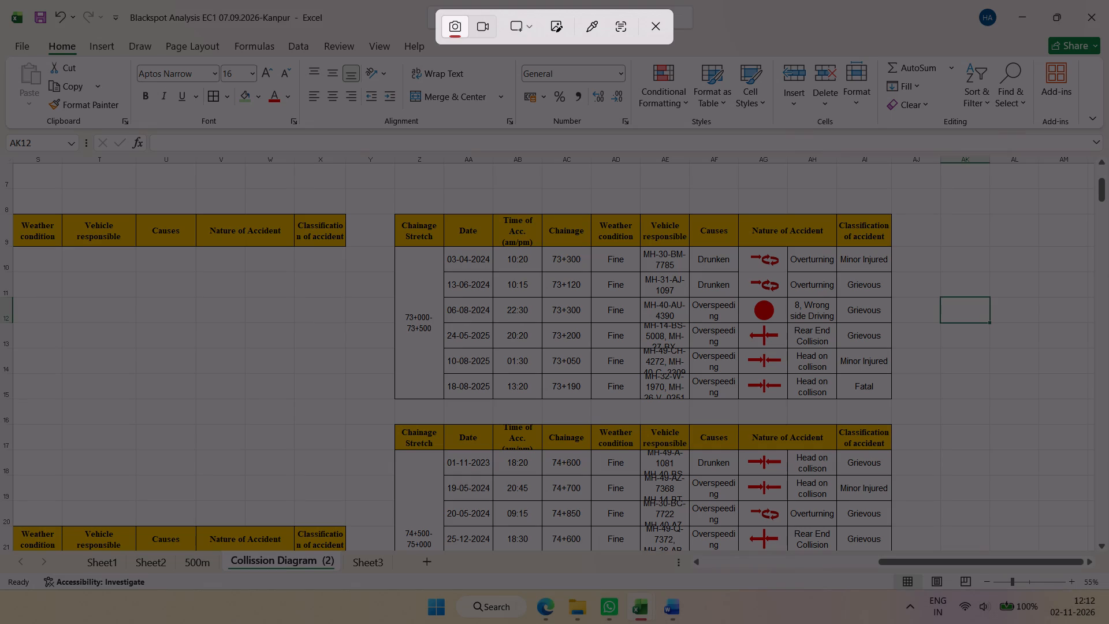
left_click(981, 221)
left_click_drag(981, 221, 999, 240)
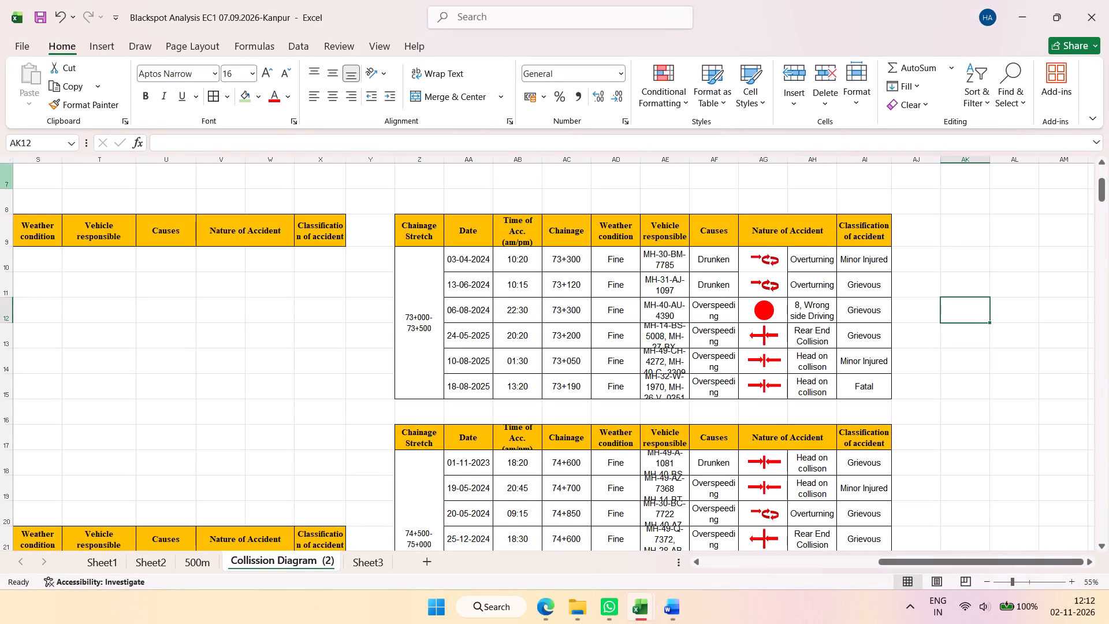
AutoFit the row heights across the entire Collission Diagram (2) sheet.
left_click(5, 161)
double_click(3, 213)
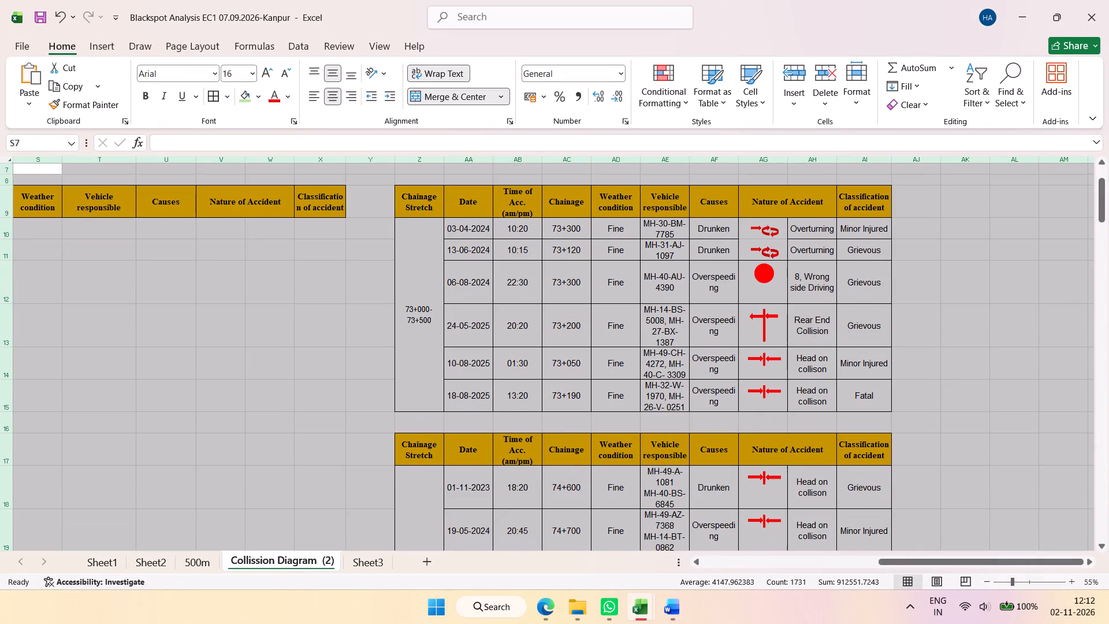
left_click(1013, 352)
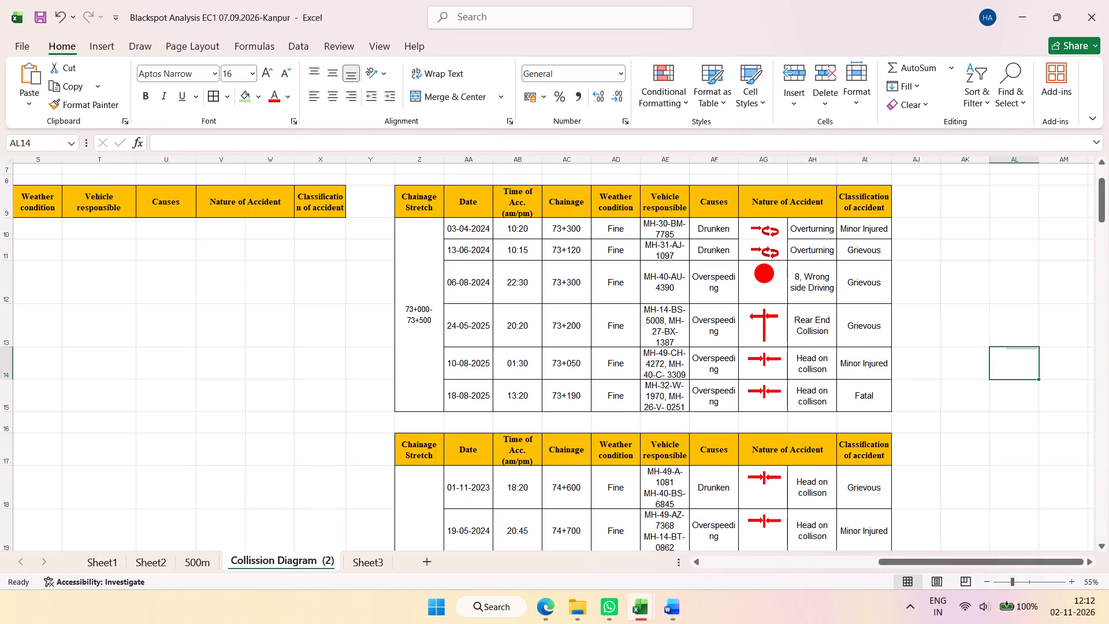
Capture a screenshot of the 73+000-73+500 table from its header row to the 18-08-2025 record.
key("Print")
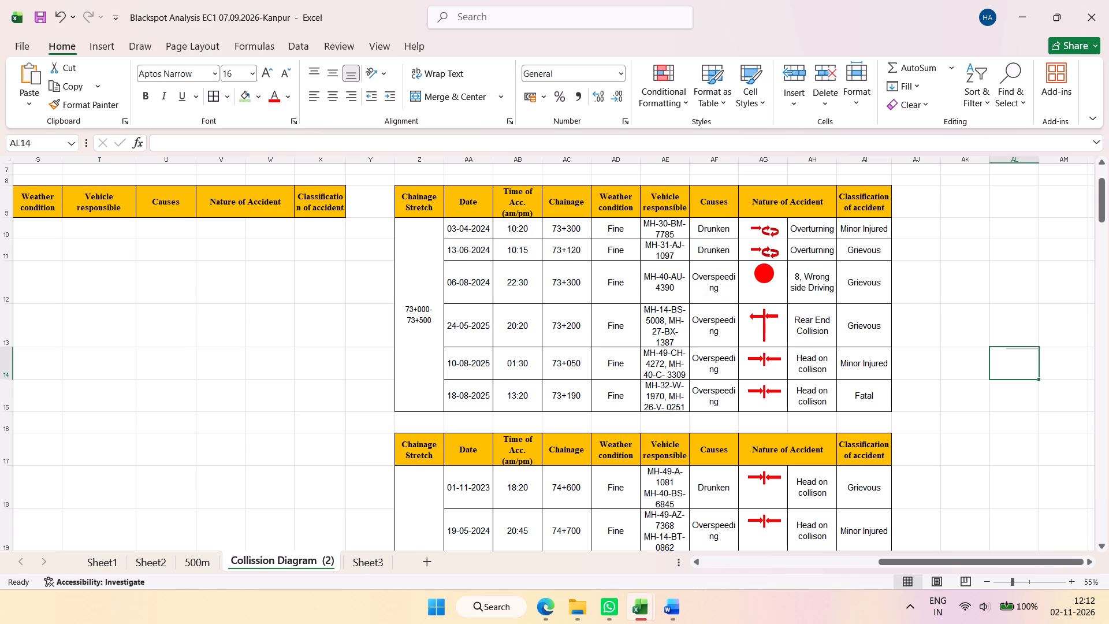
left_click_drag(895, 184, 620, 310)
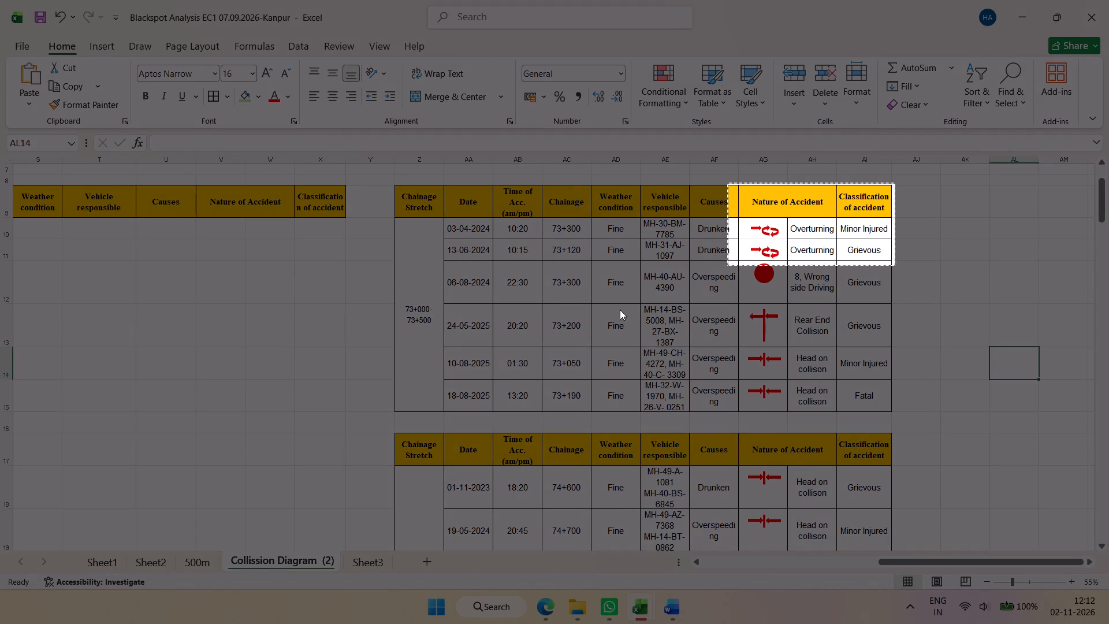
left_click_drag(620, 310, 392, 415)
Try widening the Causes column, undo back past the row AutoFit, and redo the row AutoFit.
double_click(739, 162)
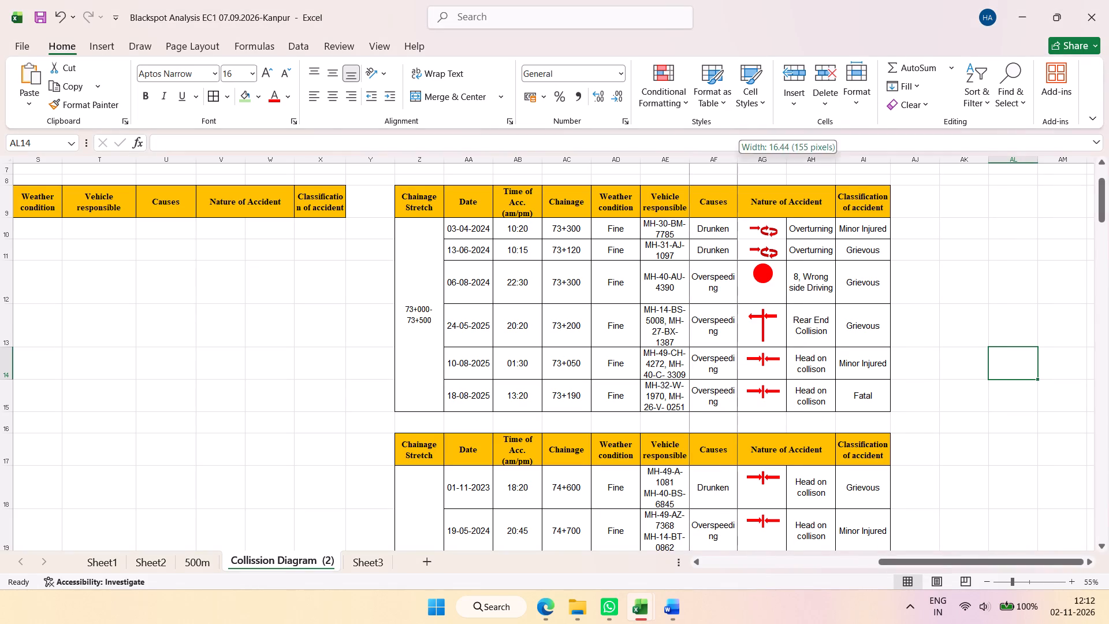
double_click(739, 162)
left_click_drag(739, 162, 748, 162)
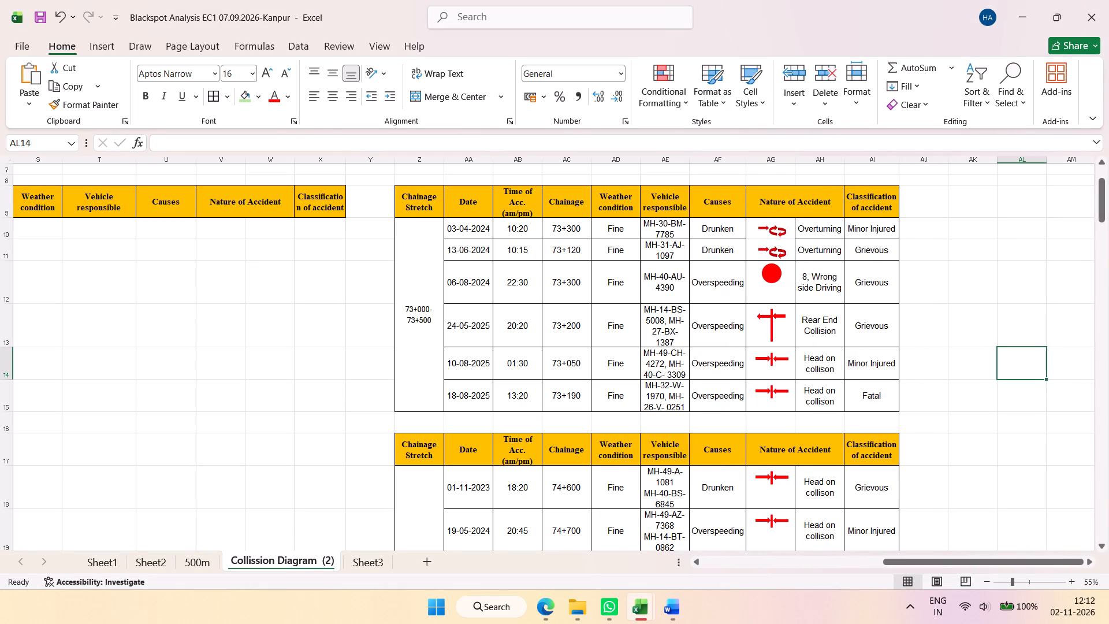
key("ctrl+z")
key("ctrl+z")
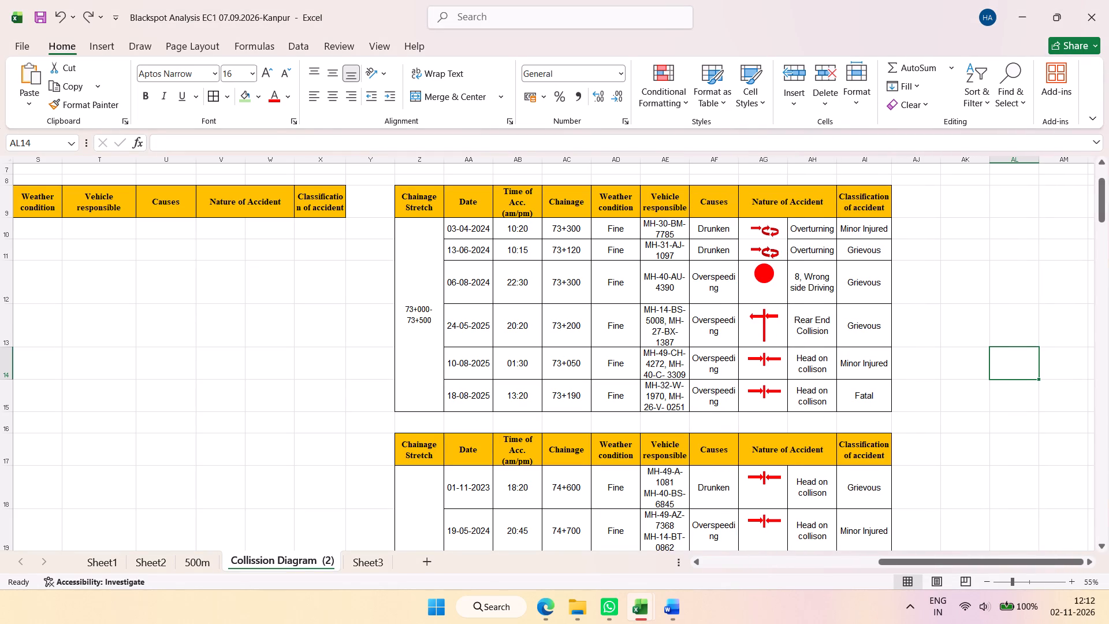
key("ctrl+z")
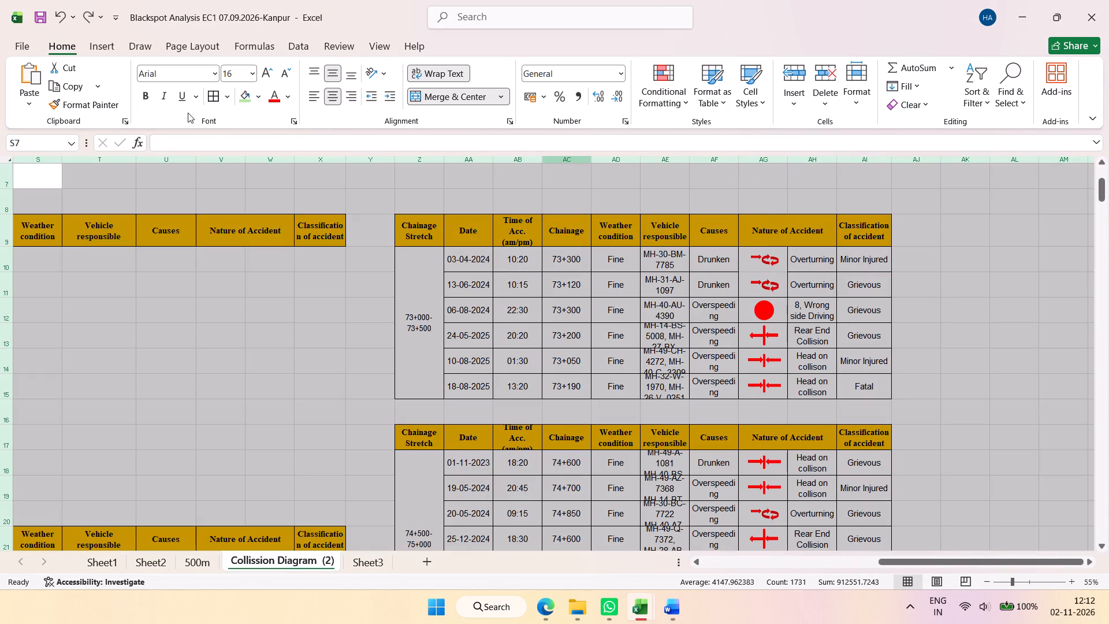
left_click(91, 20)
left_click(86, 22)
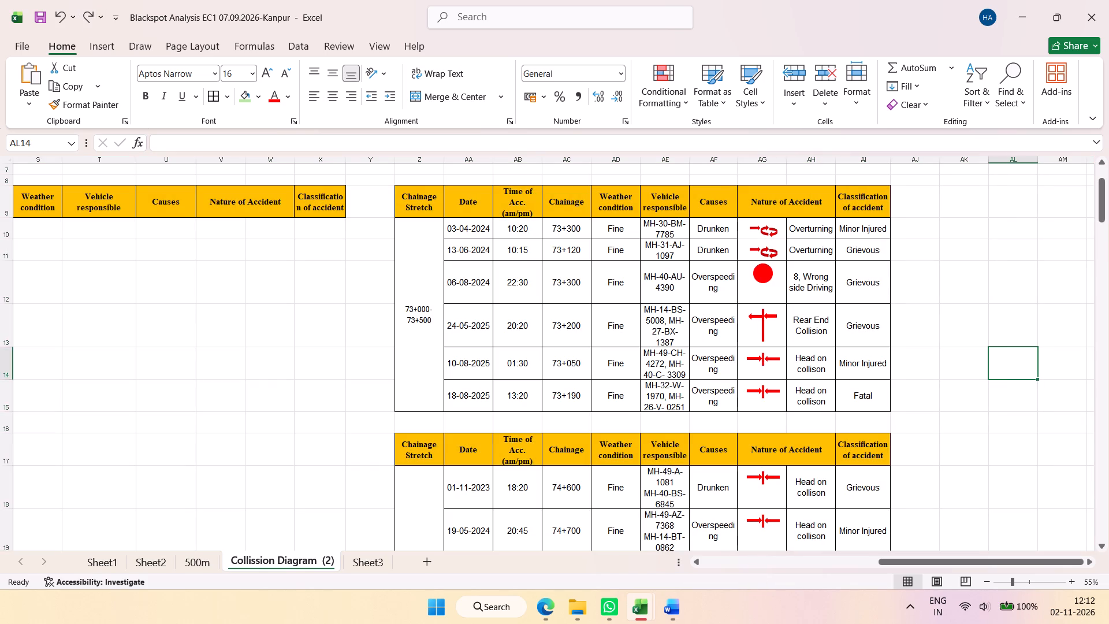
Widen the Causes column AF so that Overspeeding fits on one line.
left_click(724, 162)
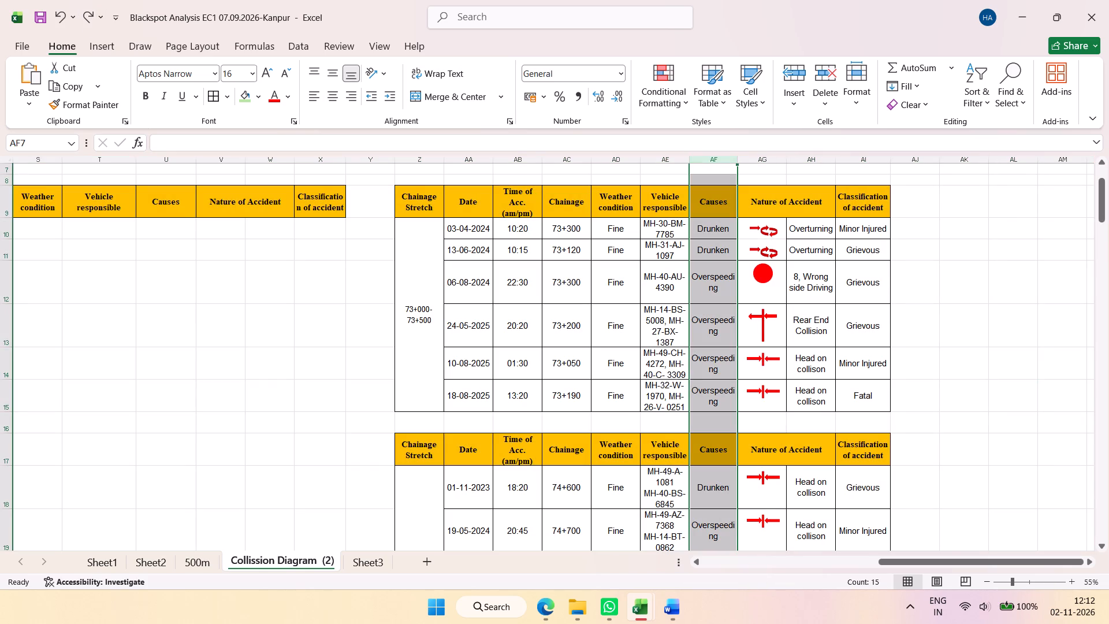
left_click_drag(736, 160, 754, 161)
left_click(730, 285)
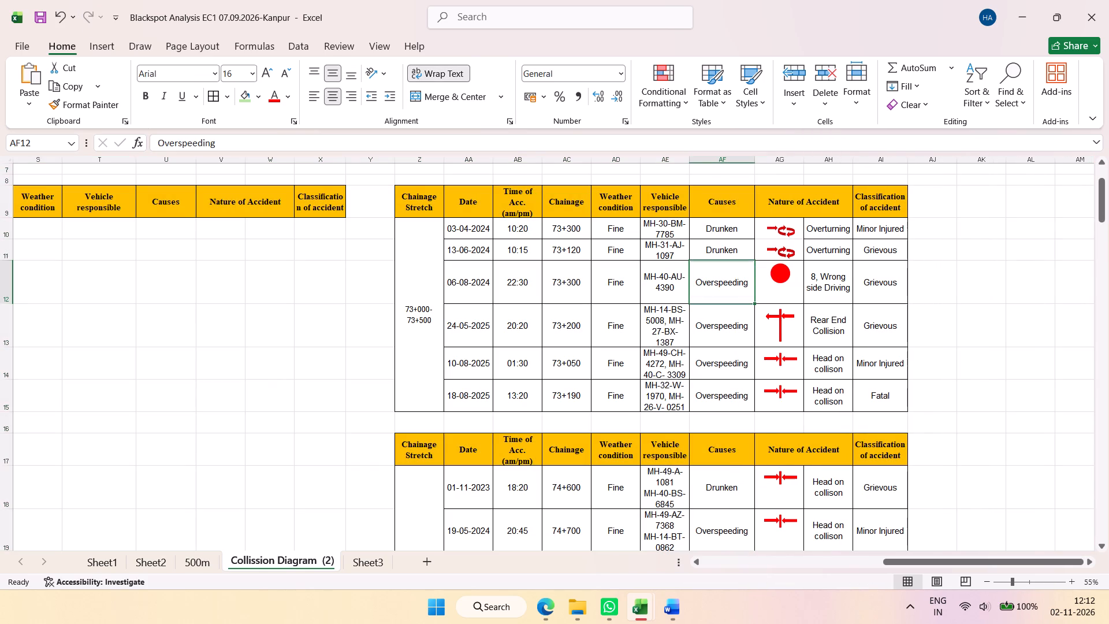
Apply borders to the 73+000-73+500 table's records, Z10 to AI15, including the merged chainage stretch cell.
left_click(761, 226)
left_click_drag(888, 225, 459, 375)
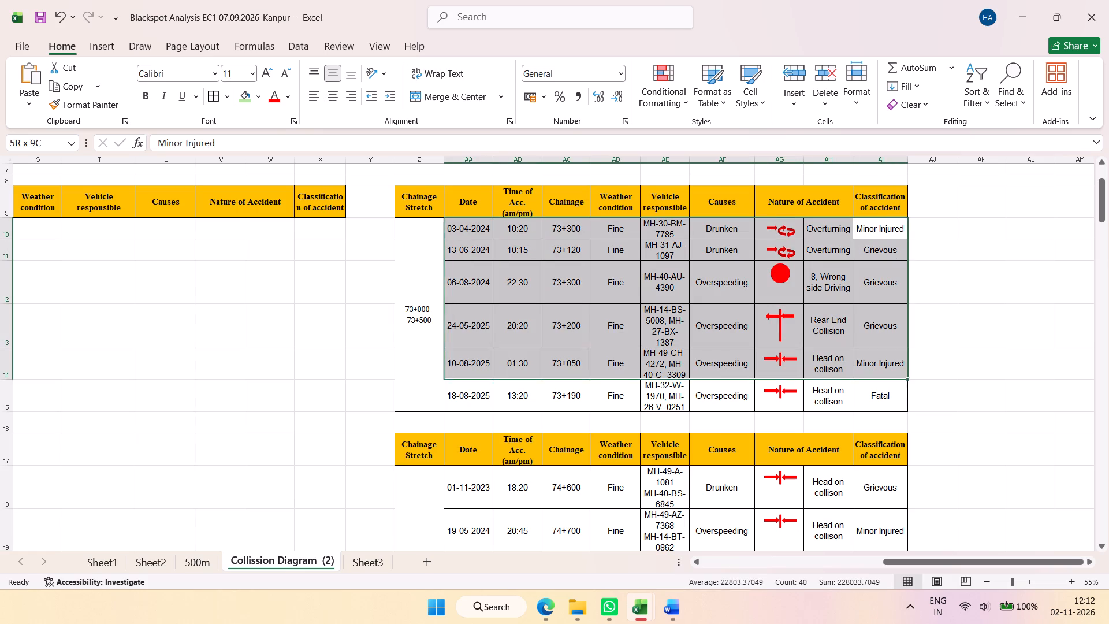
left_click_drag(459, 375, 441, 389)
left_click(210, 96)
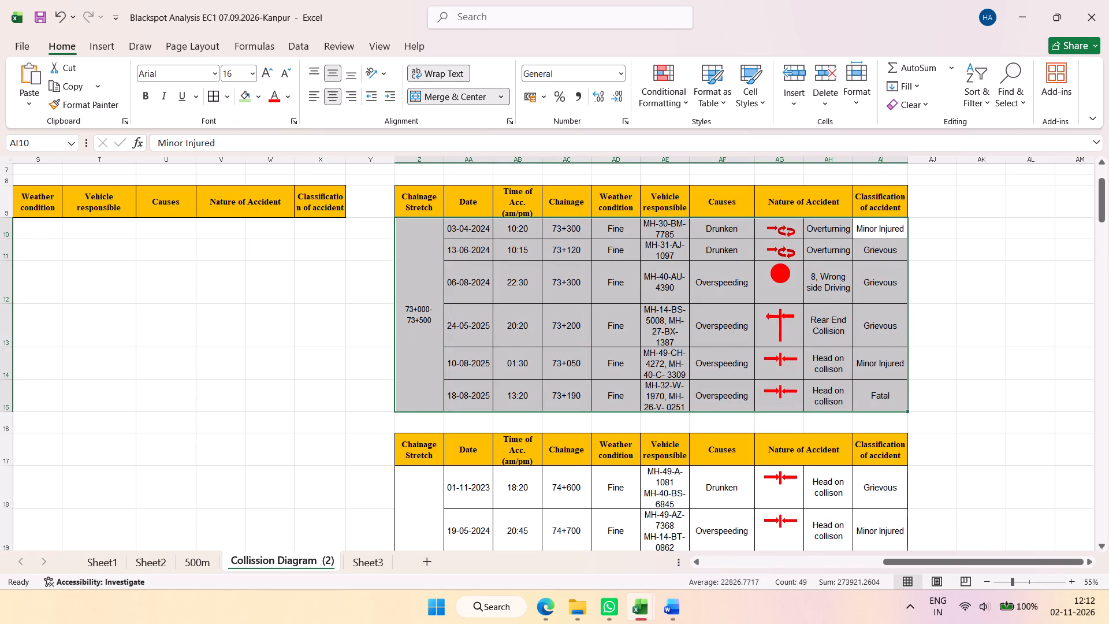
left_click(874, 290)
Move the red circle symbol slightly down to centre it in the 06-08-2024 record's Nature of Accident cell.
left_click_drag(781, 273, 781, 278)
left_click(864, 291)
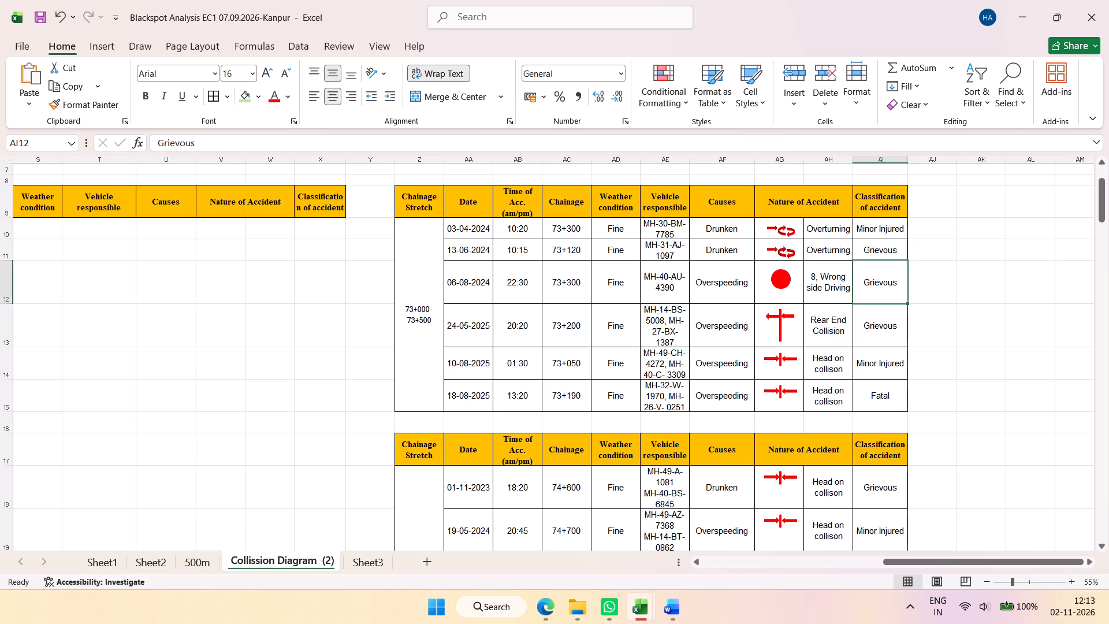
Capture a screenshot of the complete 73+000-73+500 table, from the header row to the 18-08-2025 record.
left_click(1048, 259)
key("Print")
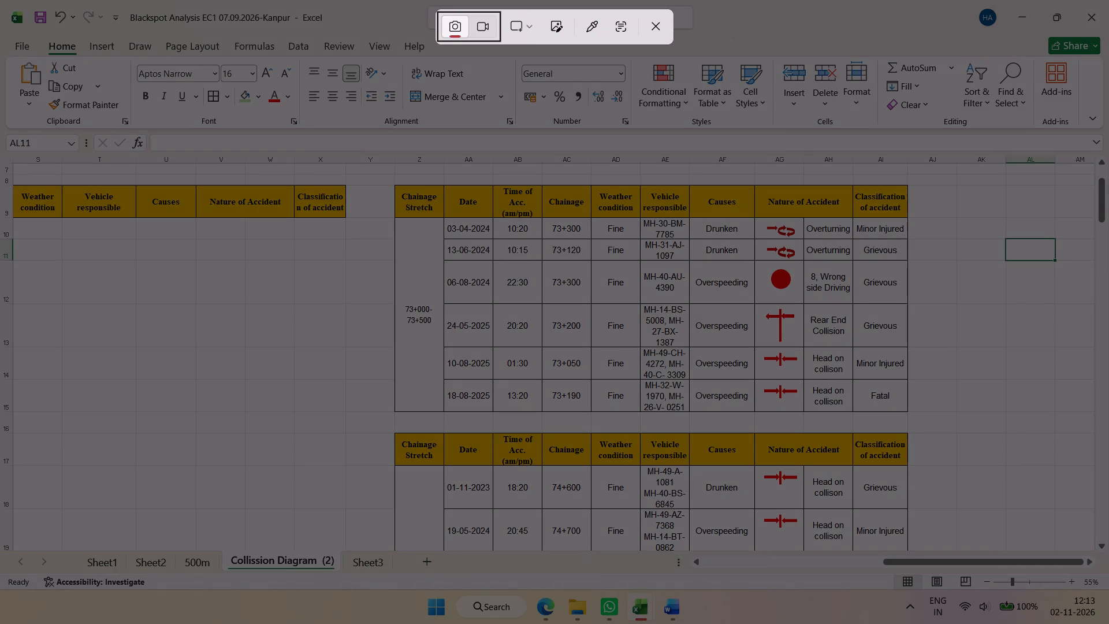
left_click_drag(910, 184, 645, 328)
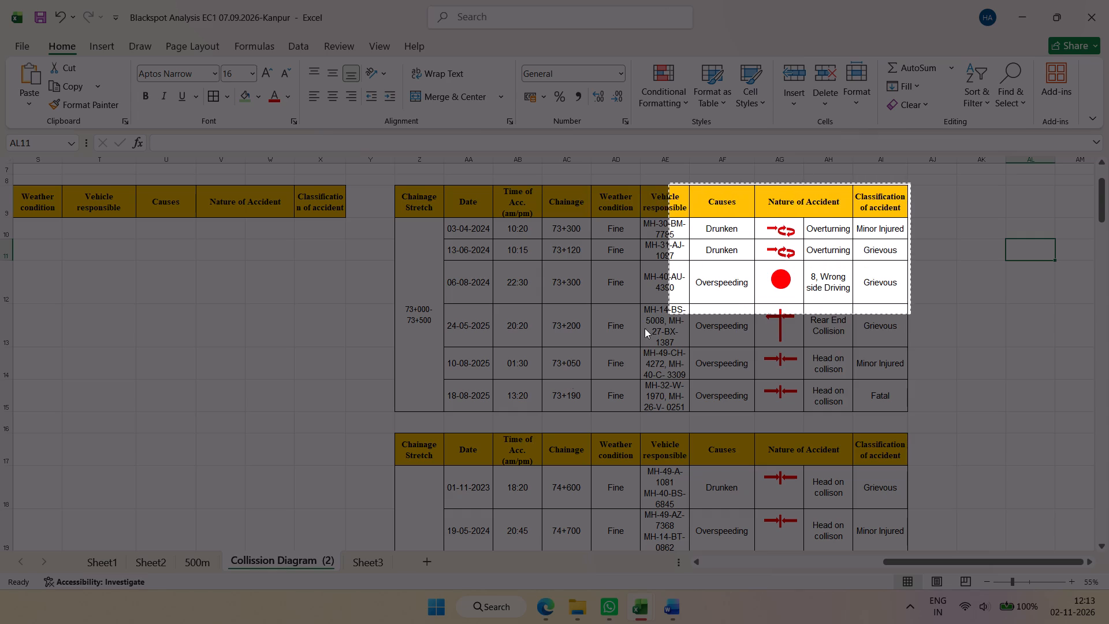
left_click_drag(645, 328, 393, 412)
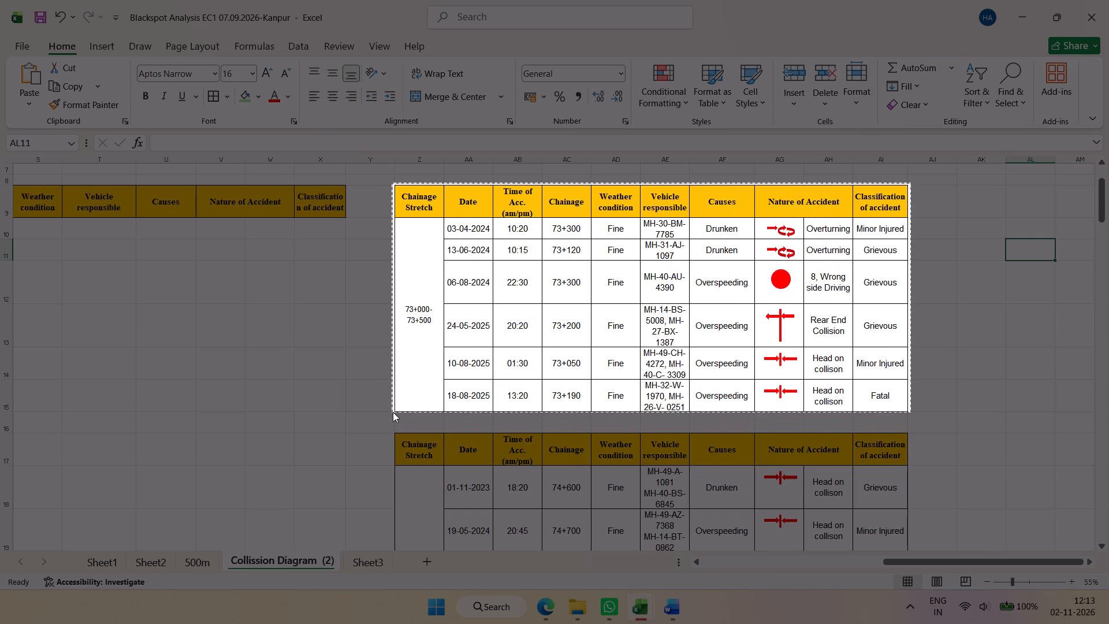
left_click_drag(393, 412, 393, 413)
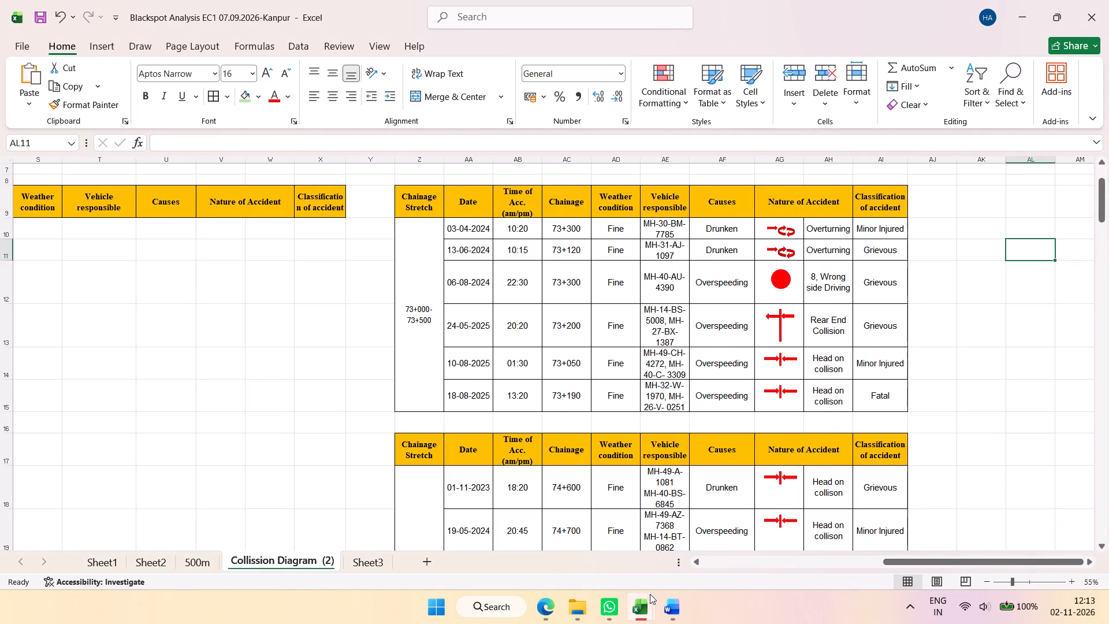
Switch to the Word crash mitigation report and replace section 10.2 Blackspot 02's collision diagram picture with the captured table.
left_click(668, 599)
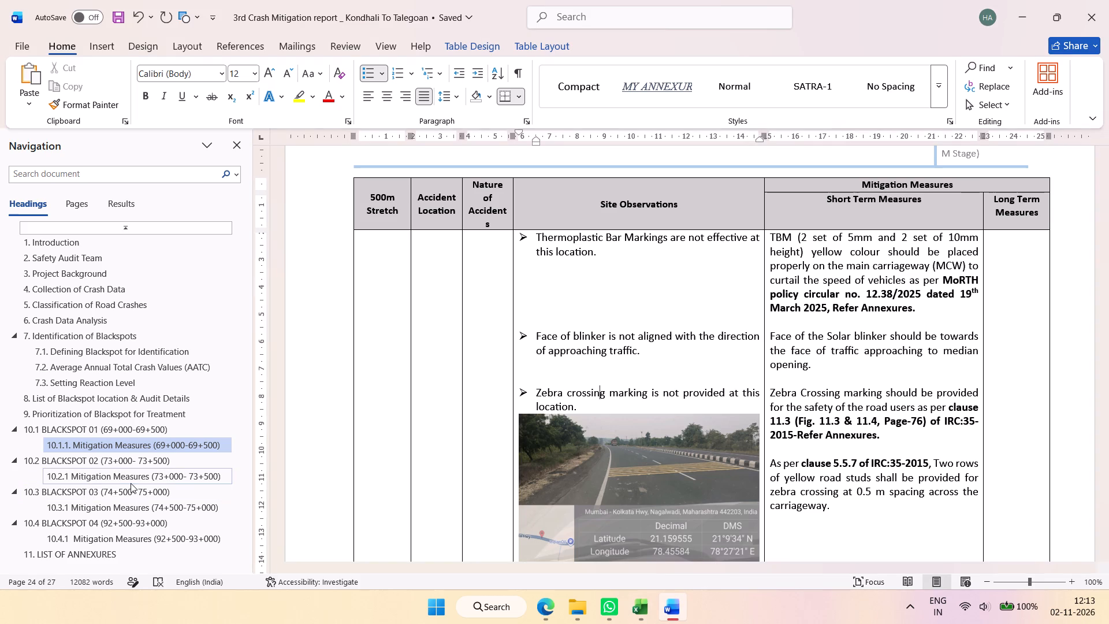
left_click(177, 466)
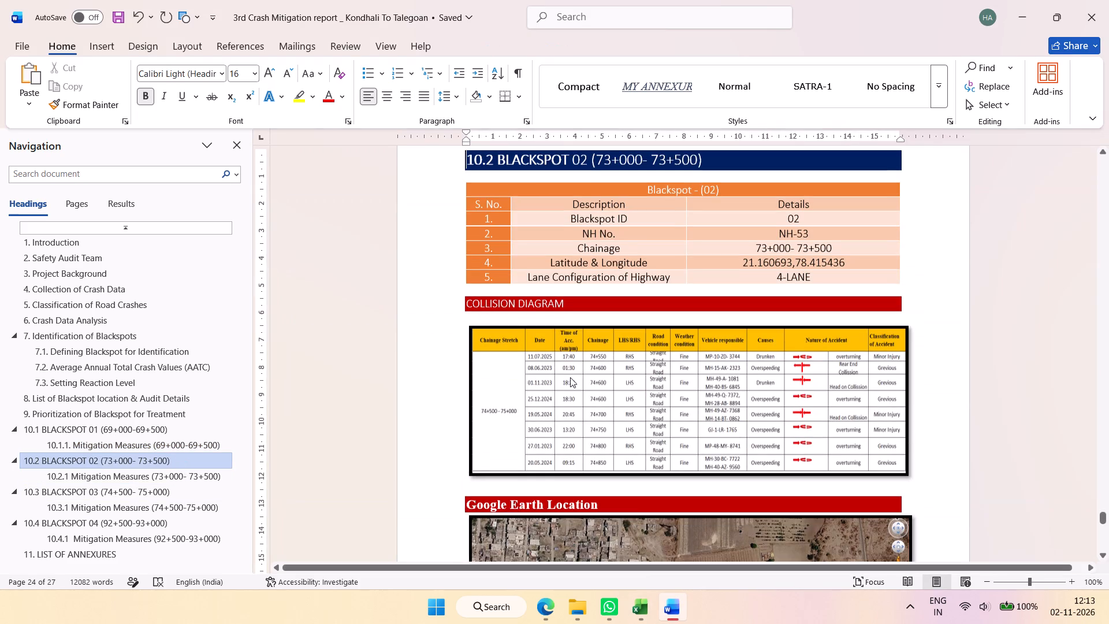
left_click(678, 339)
left_click(680, 354)
left_click(672, 385)
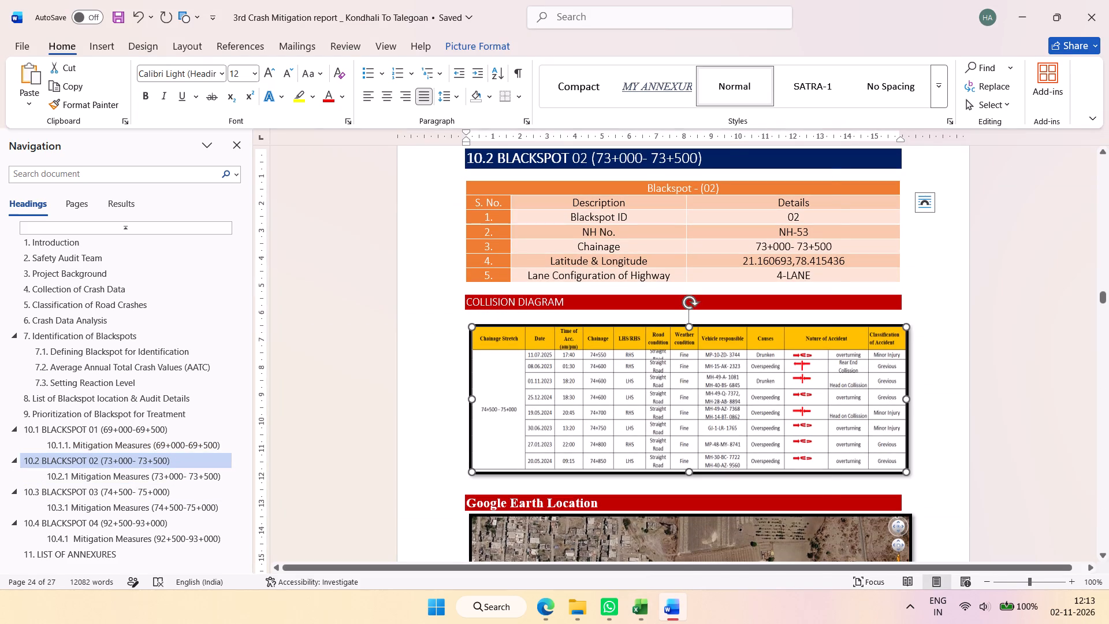
right_click(672, 385)
left_click(750, 364)
left_click(894, 447)
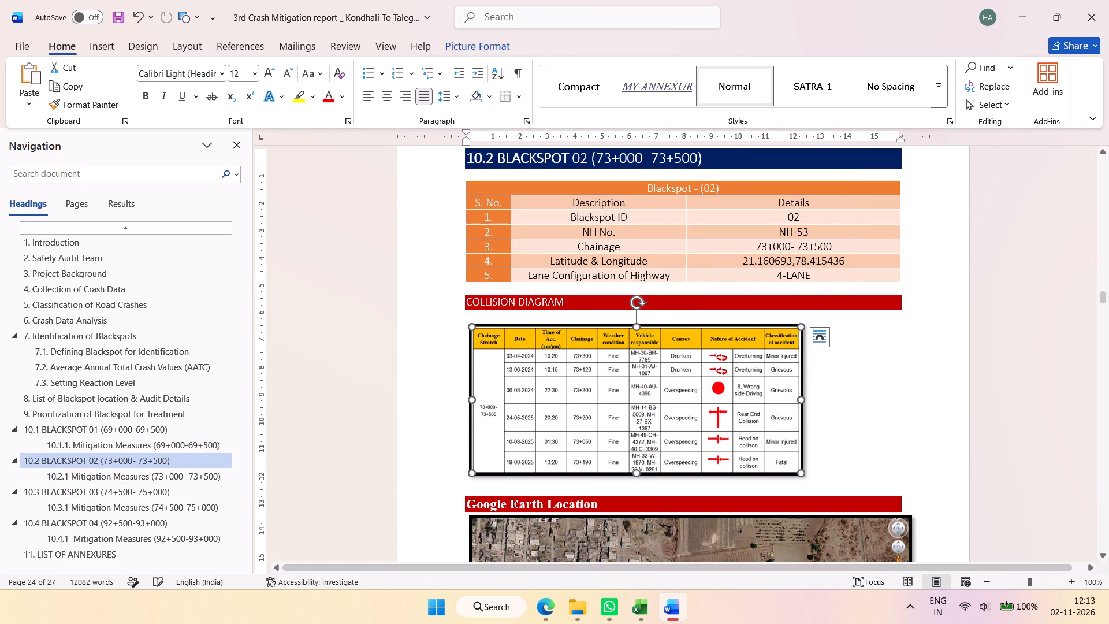
Enlarge the new collision diagram picture in section 10.2 proportionally to the width of the red heading bar.
left_click_drag(800, 474, 887, 509)
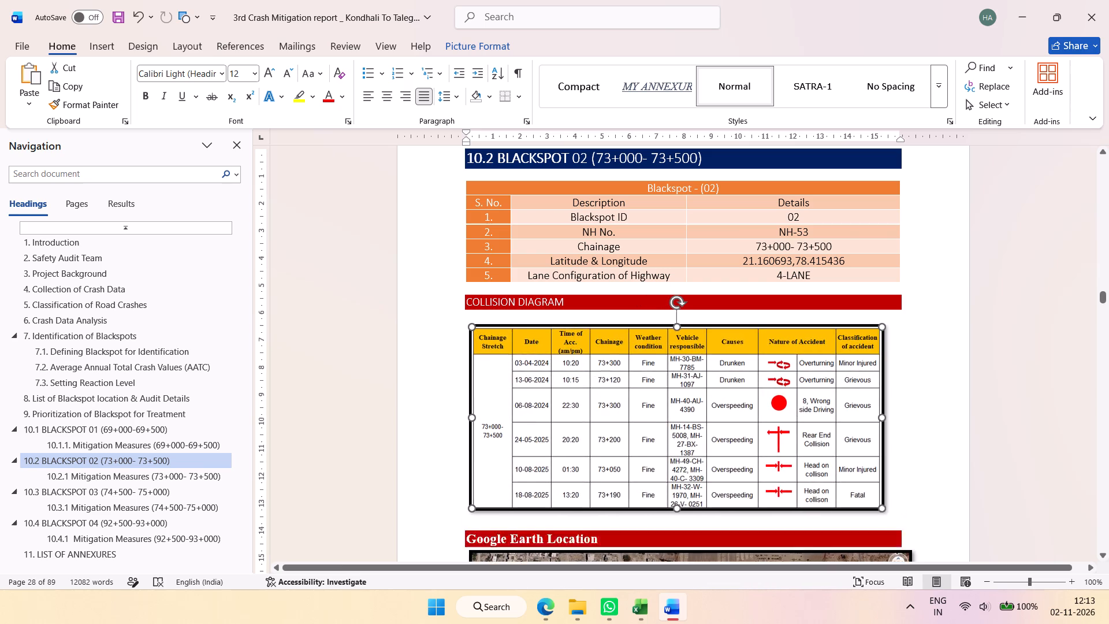
left_click_drag(887, 509, 898, 515)
Reduce the height of section 10.2's Google Earth picture so it fits beneath its heading on the same page.
scroll(838, 383, "down", 3)
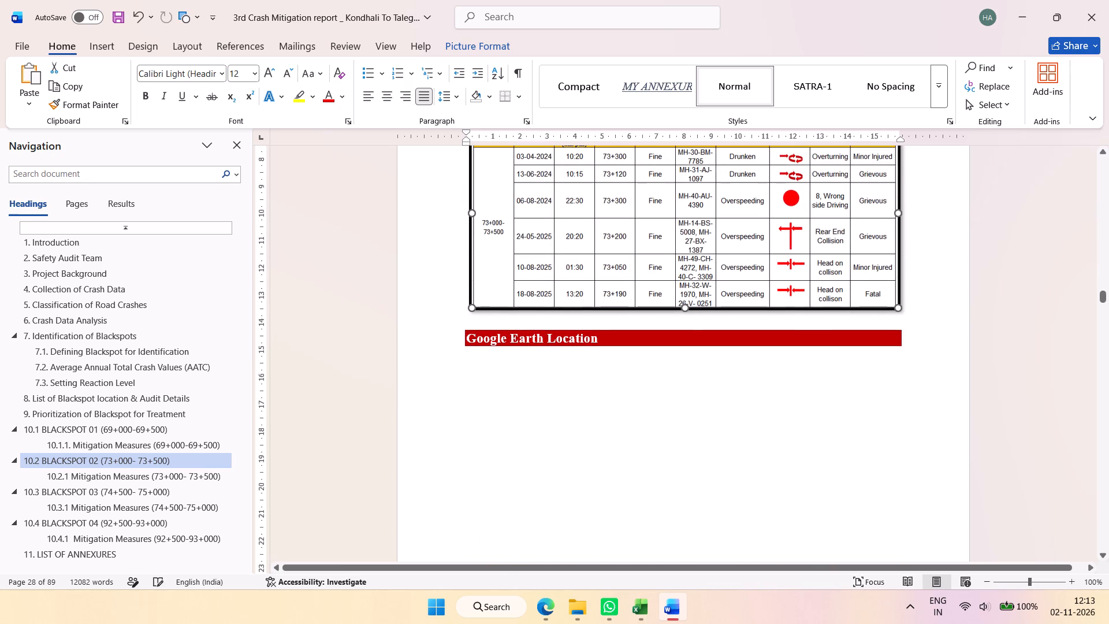
scroll(689, 323, "down", 5)
scroll(709, 417, "down", 2)
left_click(726, 396)
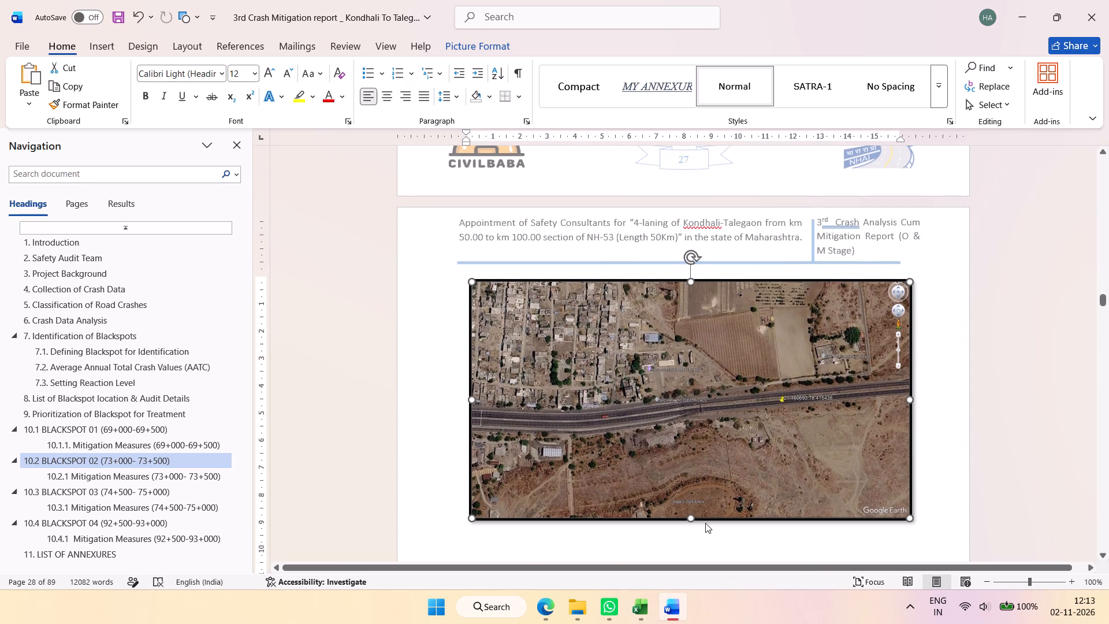
left_click_drag(691, 521, 693, 500)
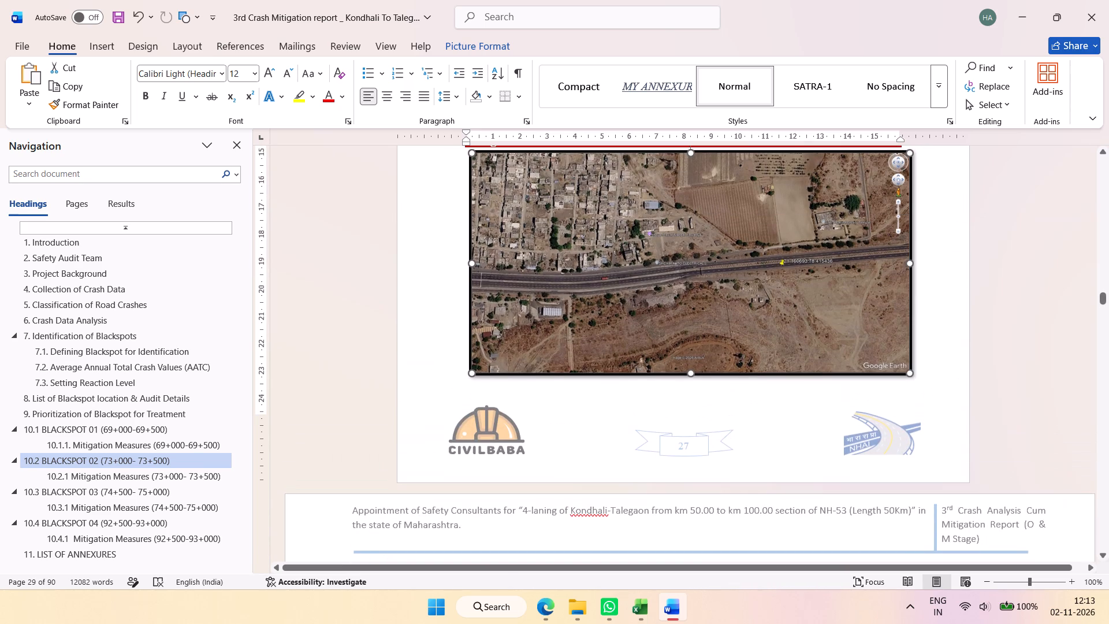
scroll(694, 388, "up", 2)
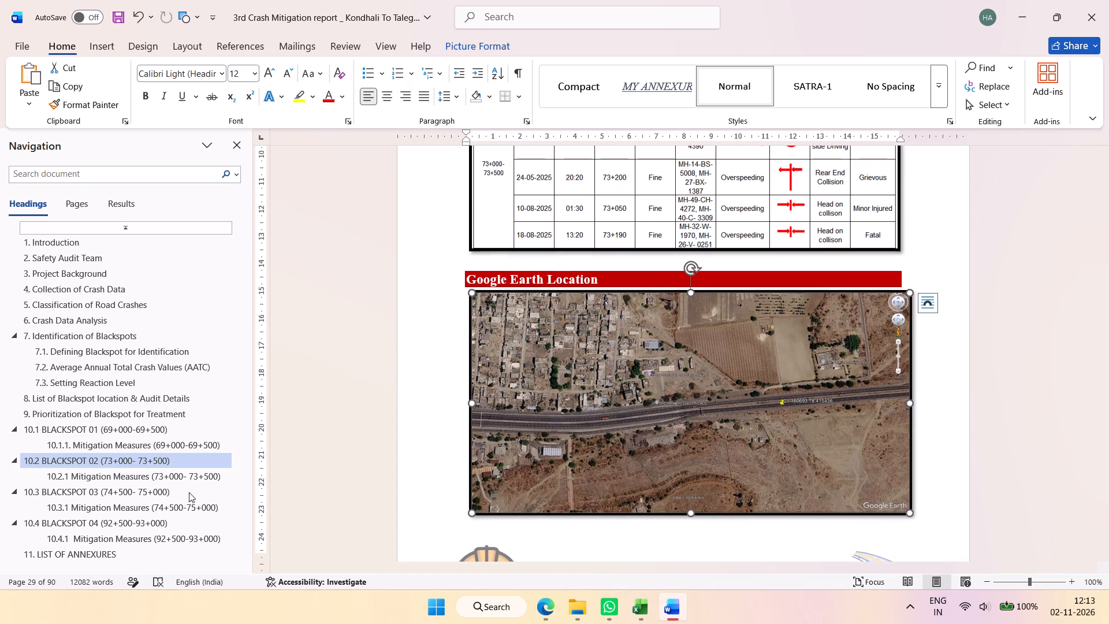
Go to section 10.3 Blackspot 03 (74+500-75+000) and save the report.
left_click(174, 496)
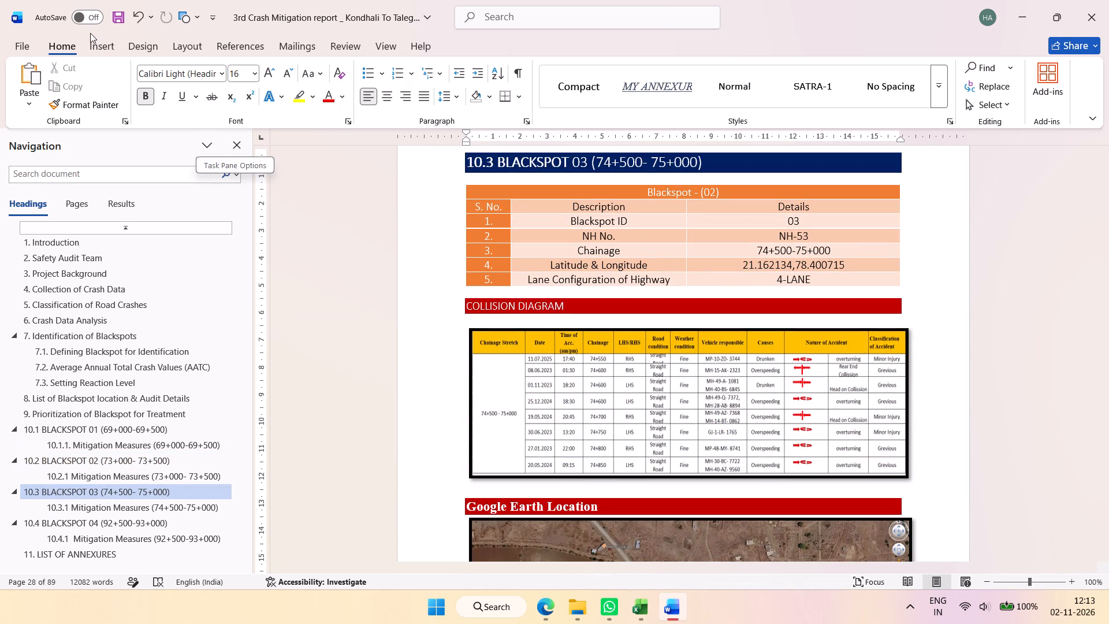
left_click(125, 25)
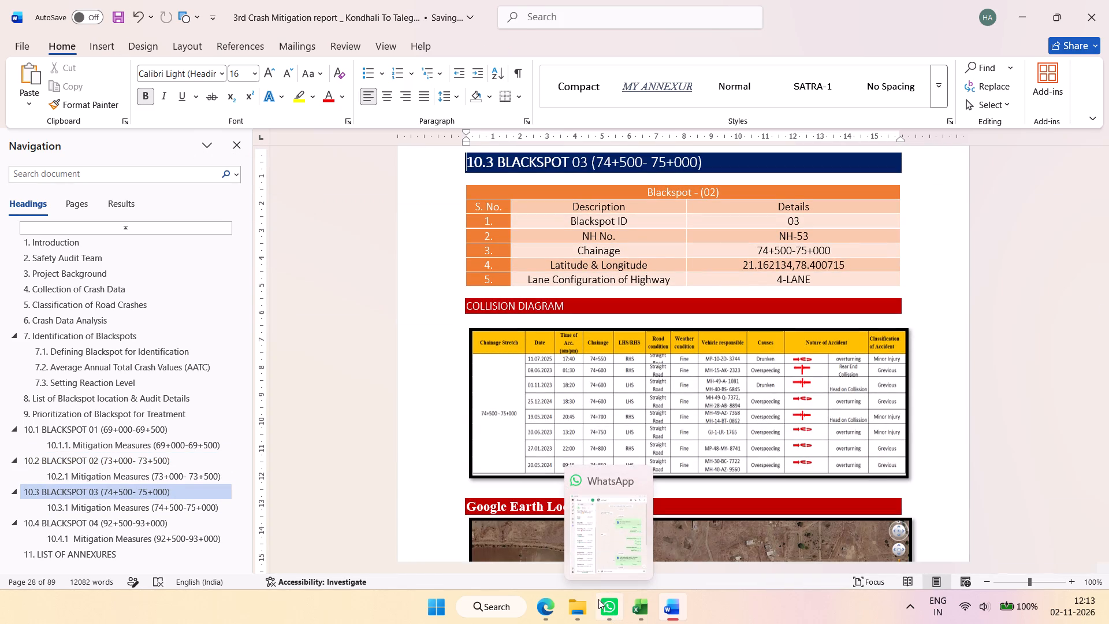
Switch to the Blackspot Analysis workbook and capture the 74+500-75+000 accident table, including its header row, as a screenshot.
left_click(652, 603)
left_click(736, 544)
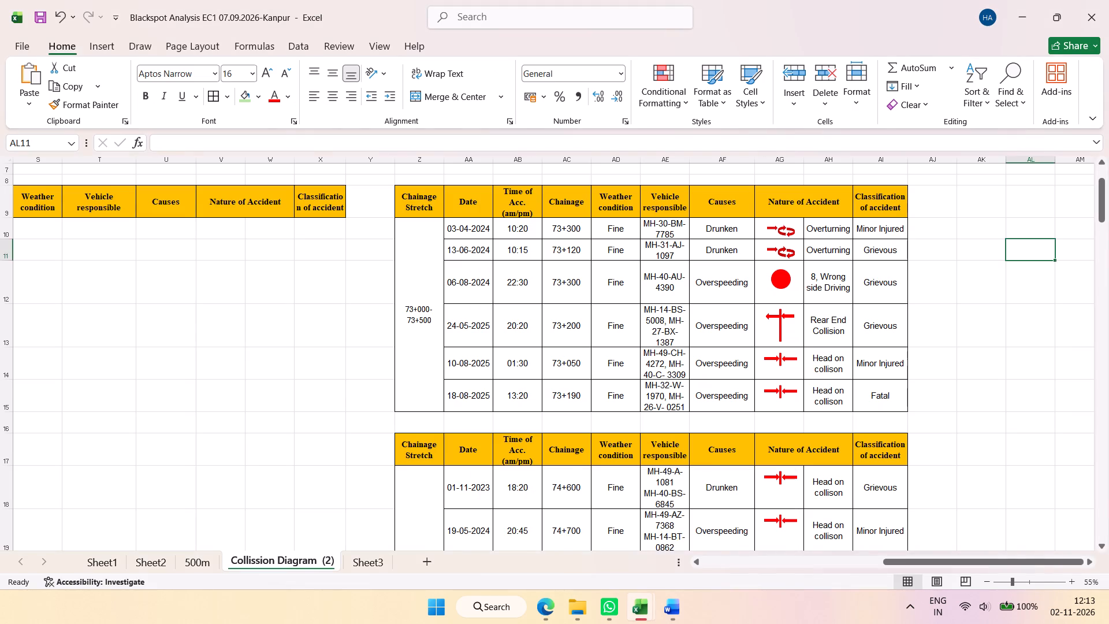
scroll(801, 385, "down", 4)
left_click(1017, 346)
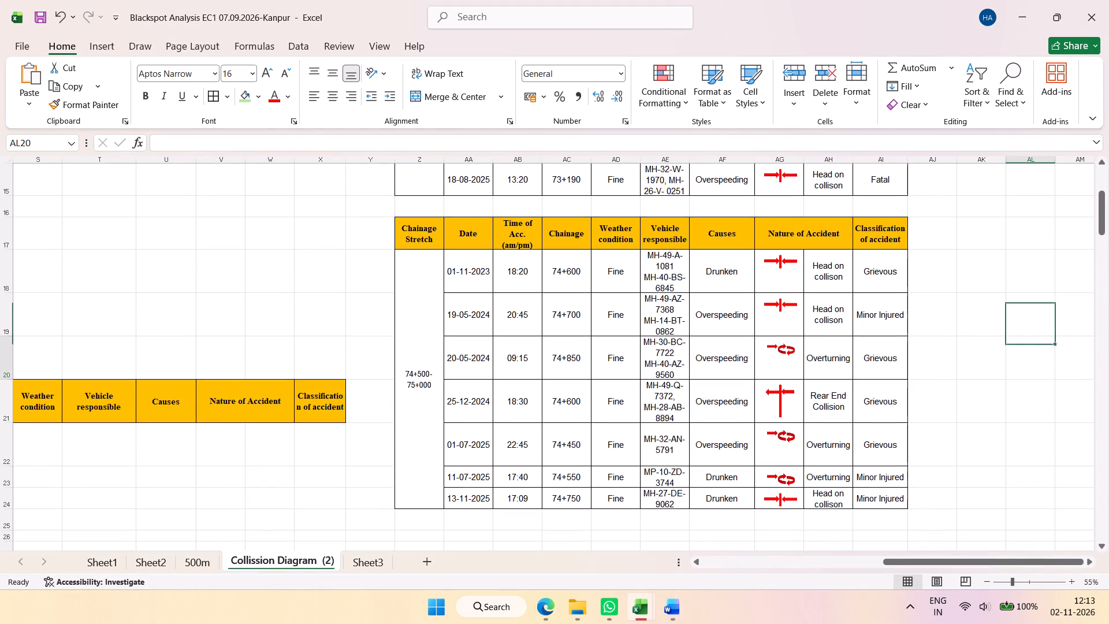
left_click(1048, 240)
key("Print")
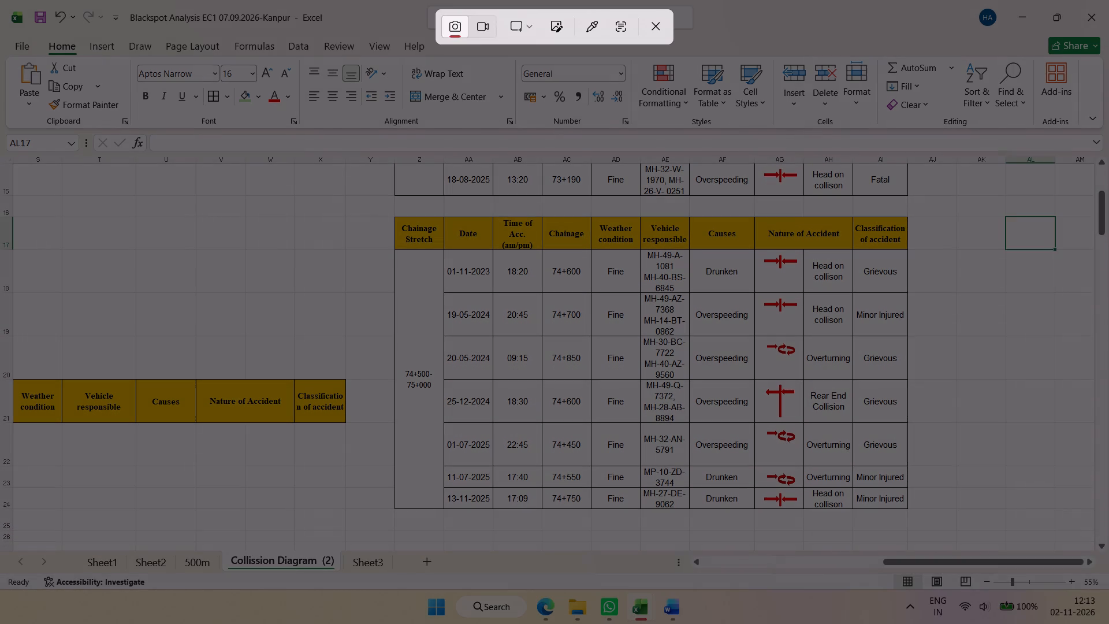
left_click_drag(910, 215, 396, 497)
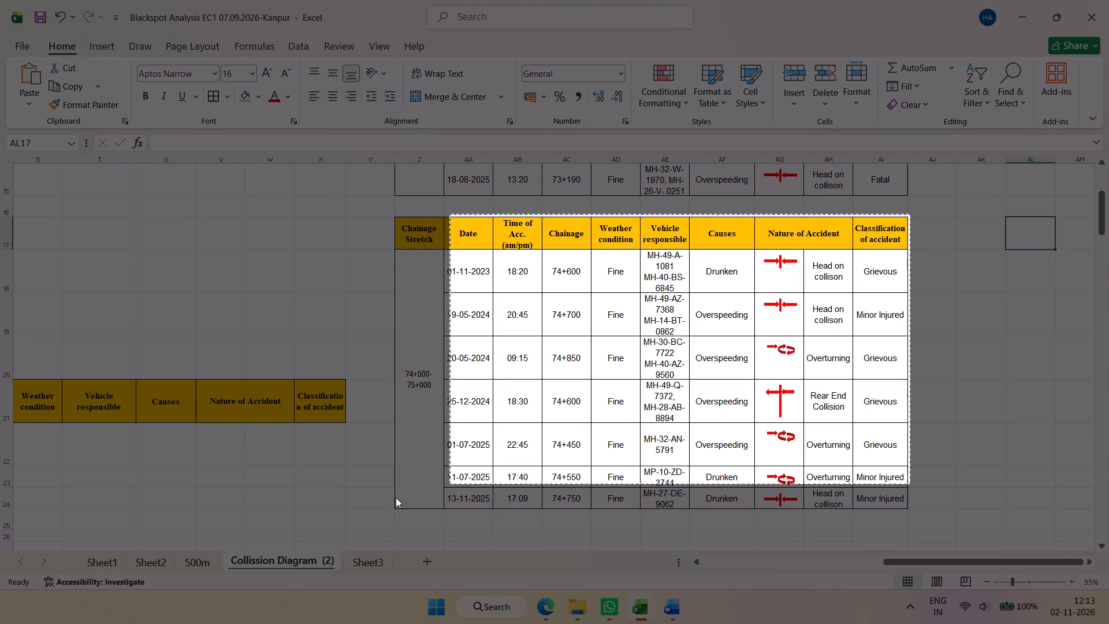
left_click_drag(396, 497, 390, 510)
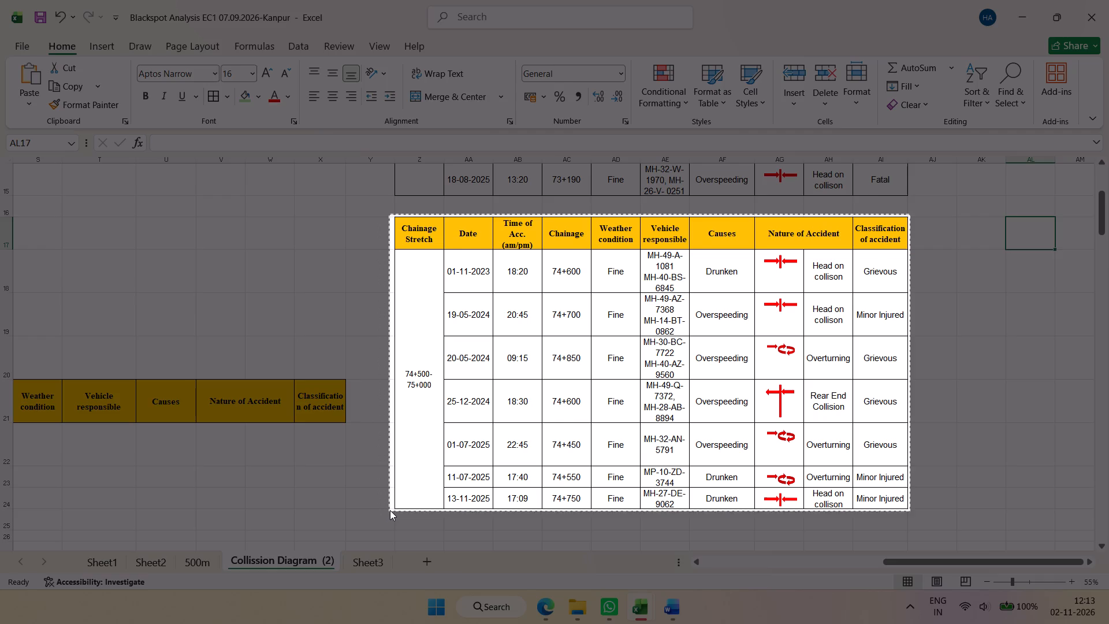
left_click_drag(390, 510, 390, 510)
Return to the Word report and replace section 10.3 Blackspot 03's collision diagram picture with the captured table.
key("alt+Tab")
left_click(626, 395)
right_click(626, 395)
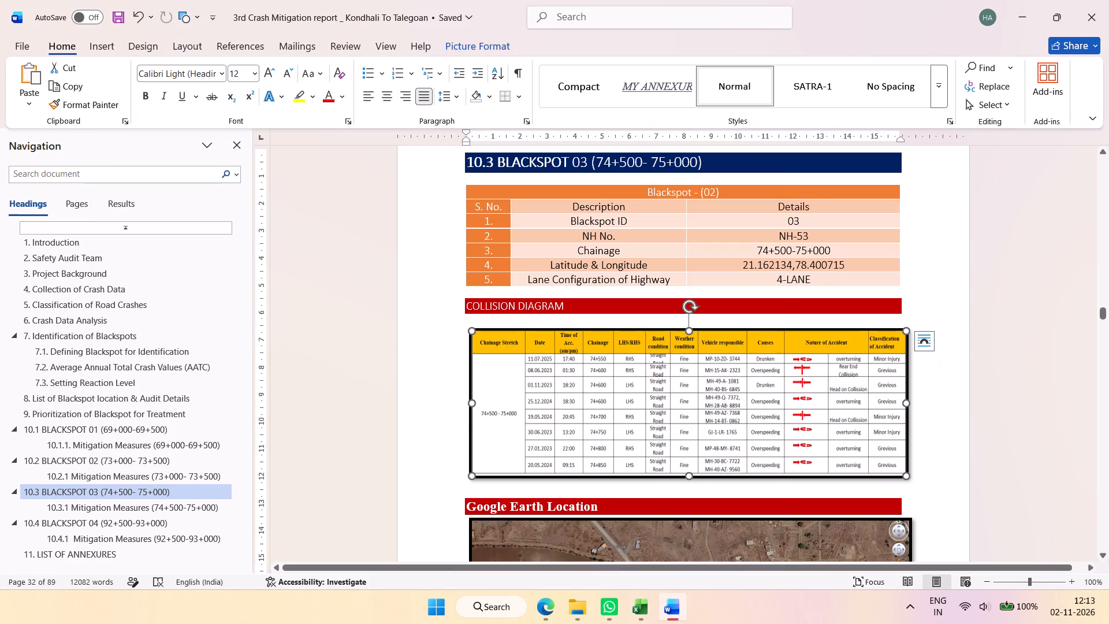
left_click(705, 353)
left_click(839, 443)
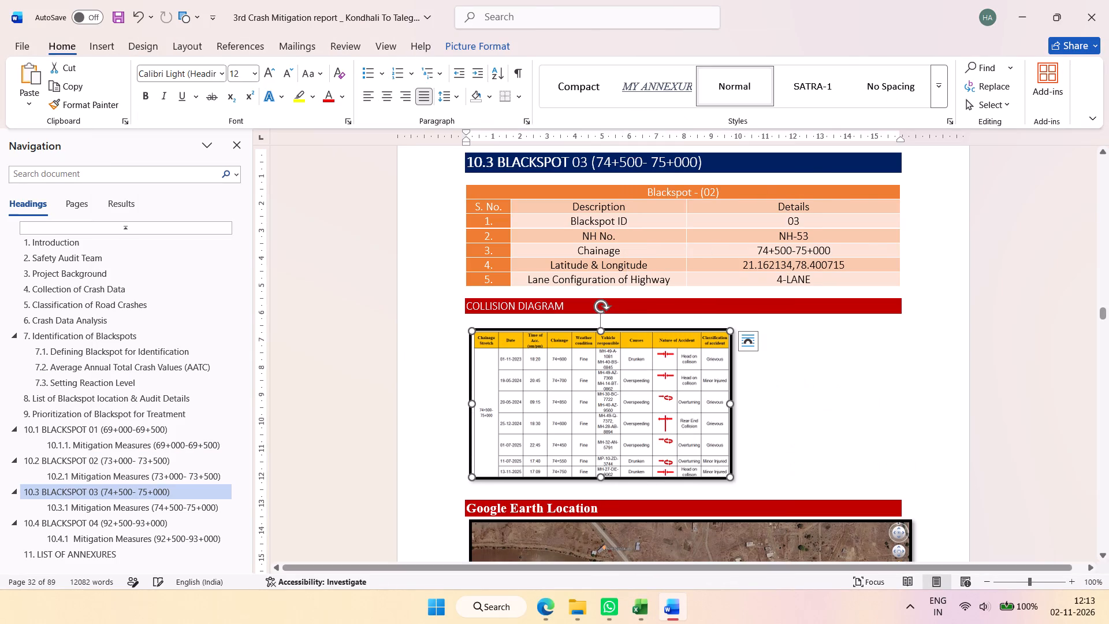
Enlarge section 10.3's new collision diagram picture proportionally to the width of the red heading bar.
left_click_drag(729, 478, 873, 529)
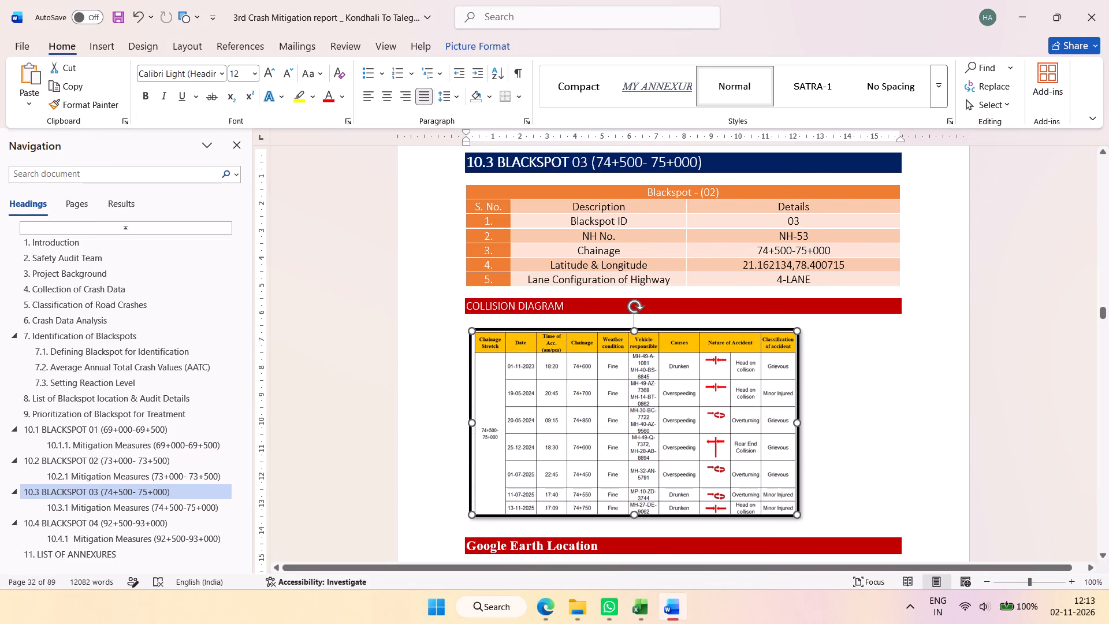
left_click_drag(873, 529, 890, 538)
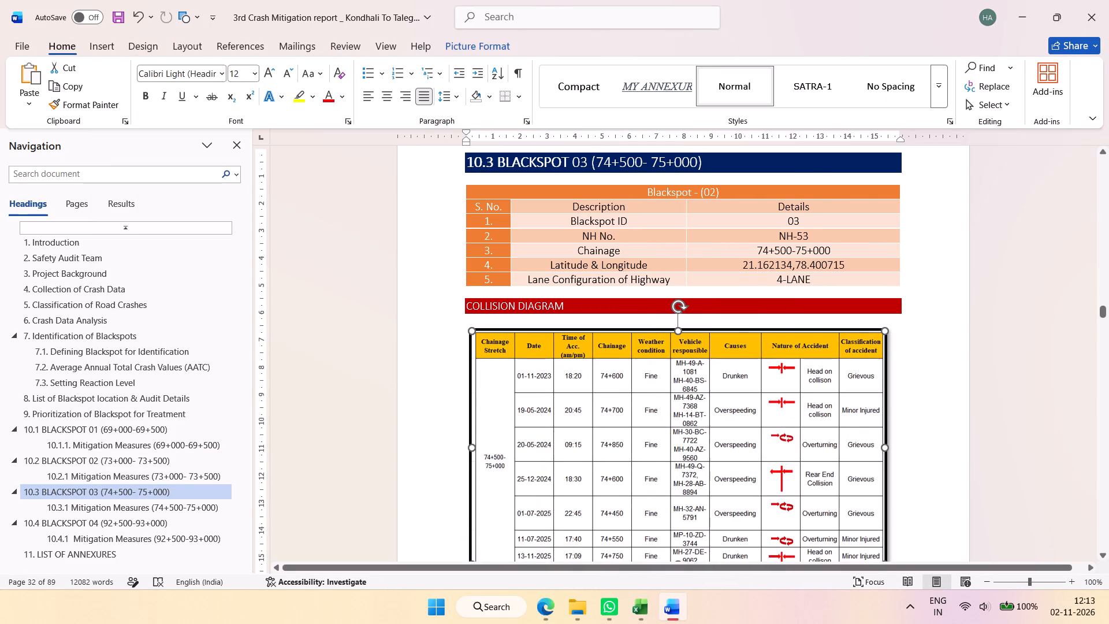
left_click_drag(890, 538, 899, 542)
scroll(717, 349, "down", 8)
scroll(547, 340, "up", 3)
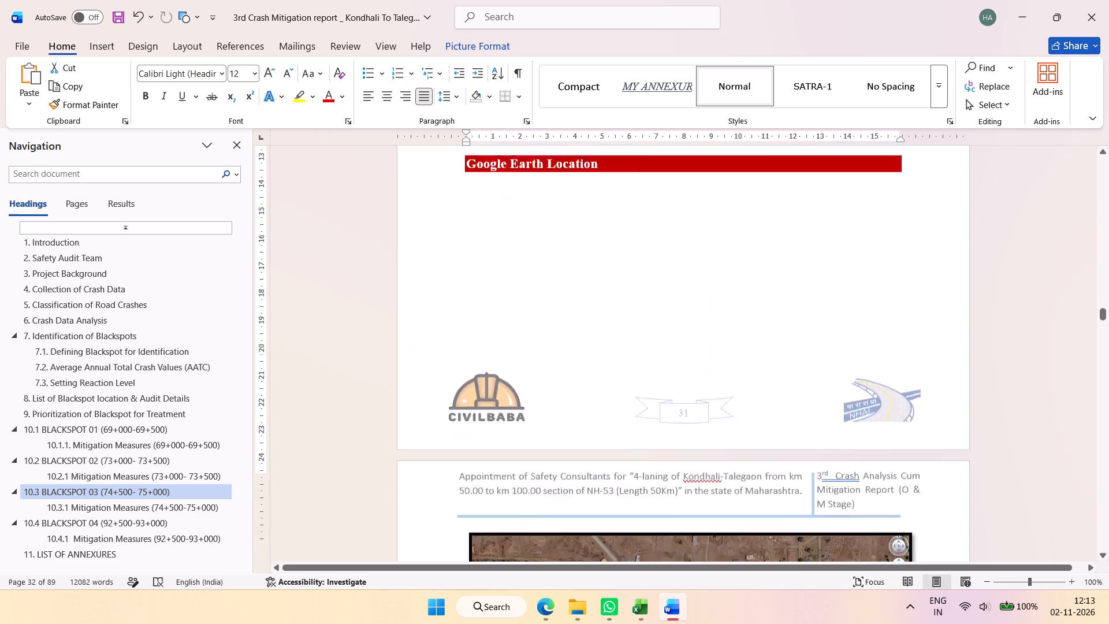
Insert a break before section 10.3's Google Earth Location heading so it starts on the same page as its picture.
left_click(468, 261)
left_click(193, 43)
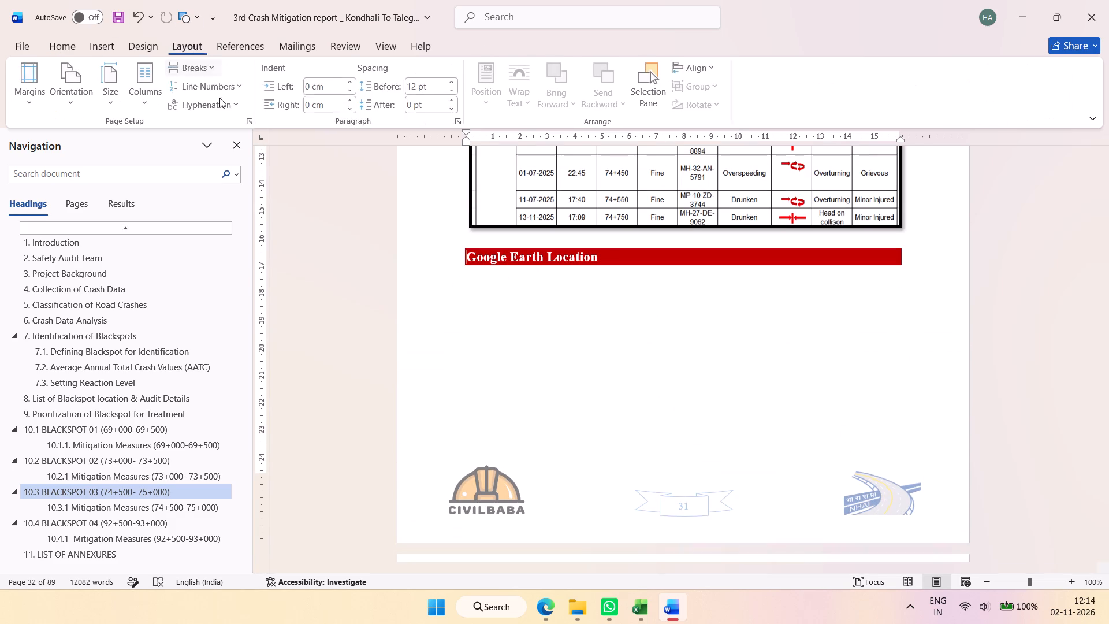
left_click(198, 66)
left_click(276, 278)
Add paragraph spacing after section 10.3's Google Earth Location heading to separate it from the picture.
scroll(608, 317, "down", 4)
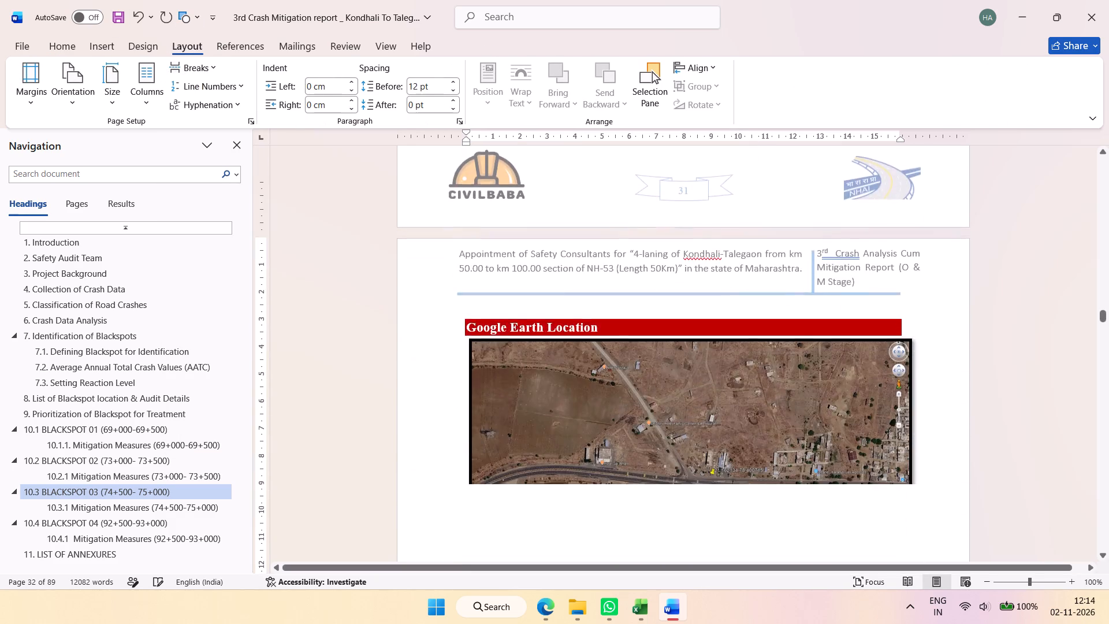
scroll(675, 286, "down", 5)
scroll(671, 297, "up", 4)
left_click(593, 188)
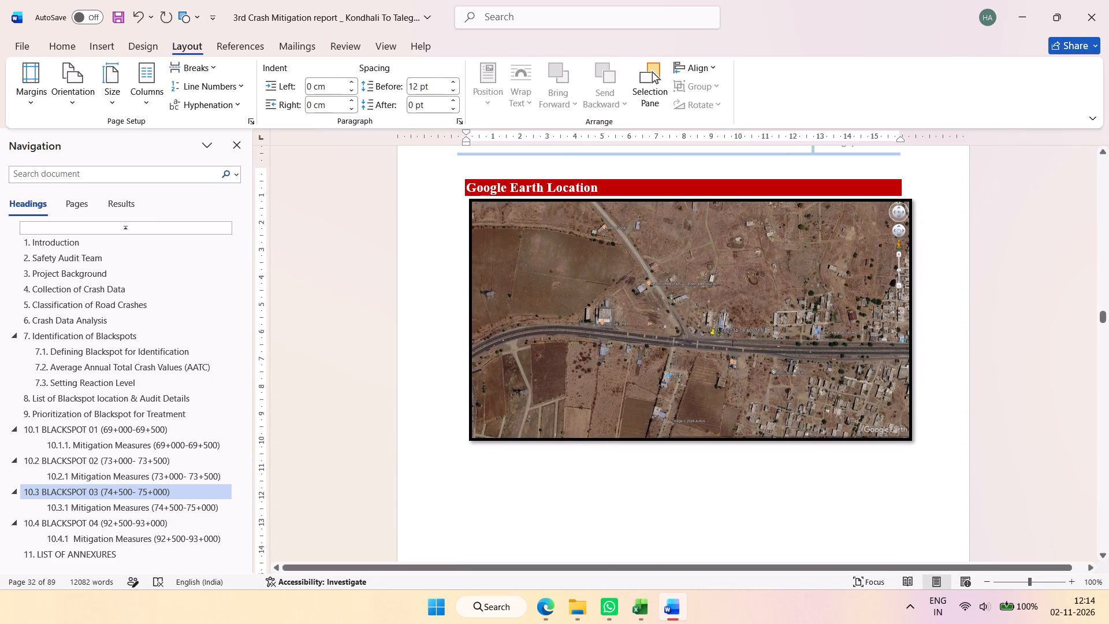
left_click(69, 46)
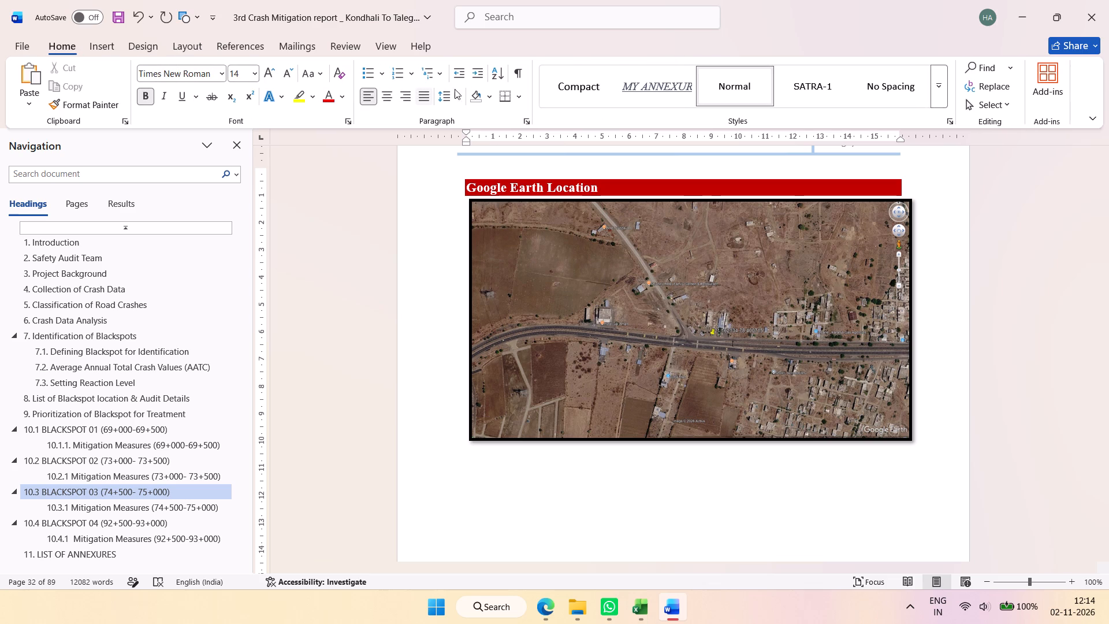
left_click(455, 99)
left_click(485, 271)
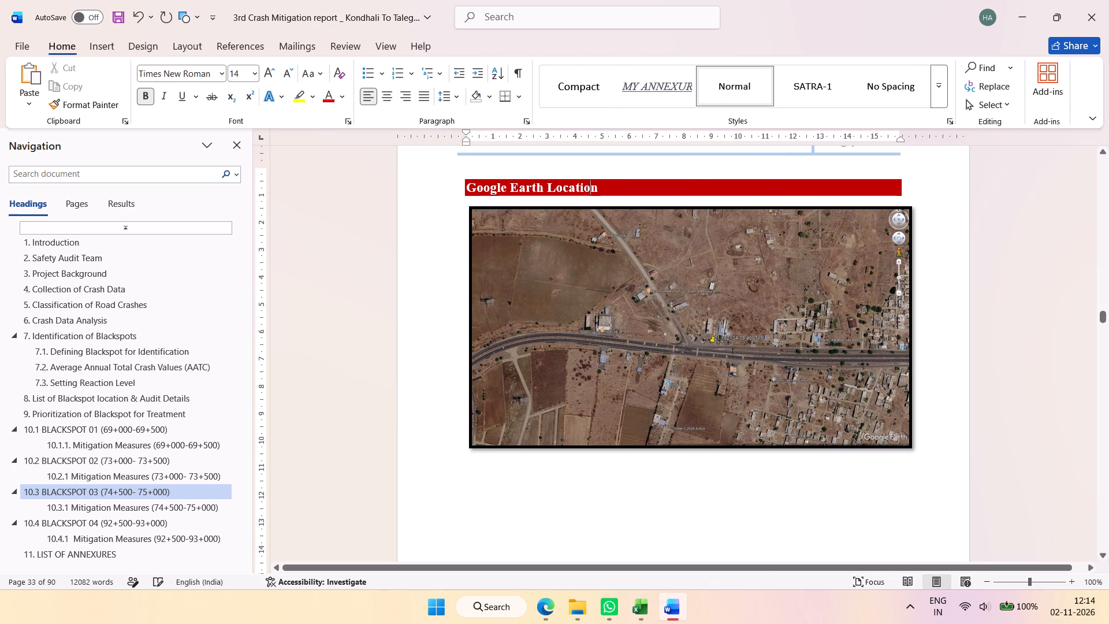
Centre section 10.3's Google Earth picture and shrink it proportionally to the width of the red heading bar.
left_click(713, 417)
left_click(381, 101)
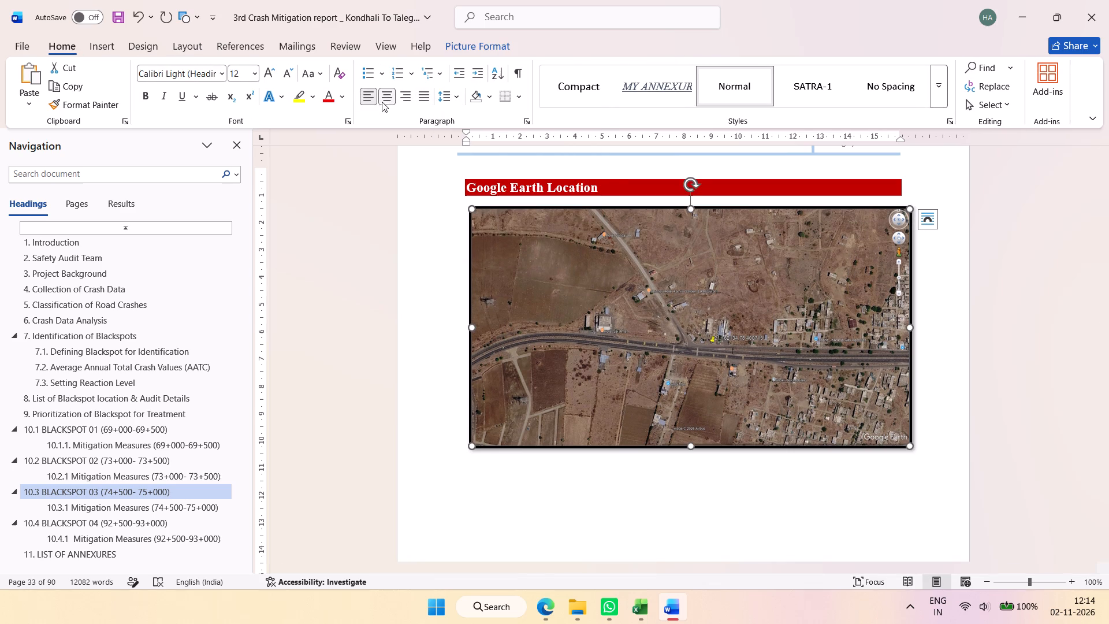
left_click(689, 467)
left_click(735, 366)
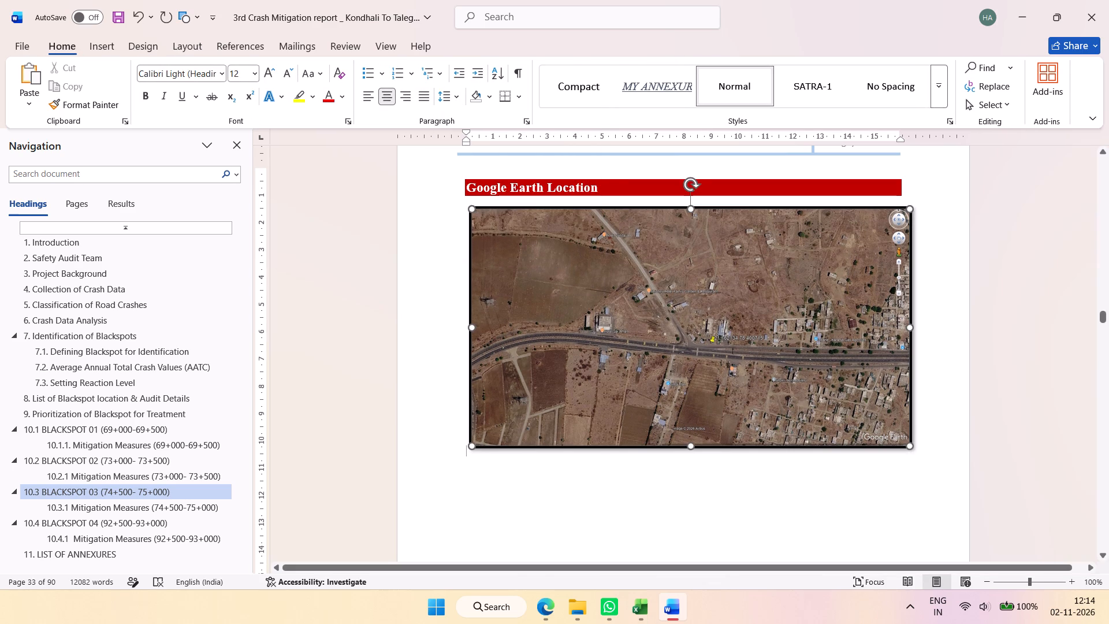
left_click(907, 440)
left_click_drag(908, 447, 895, 442)
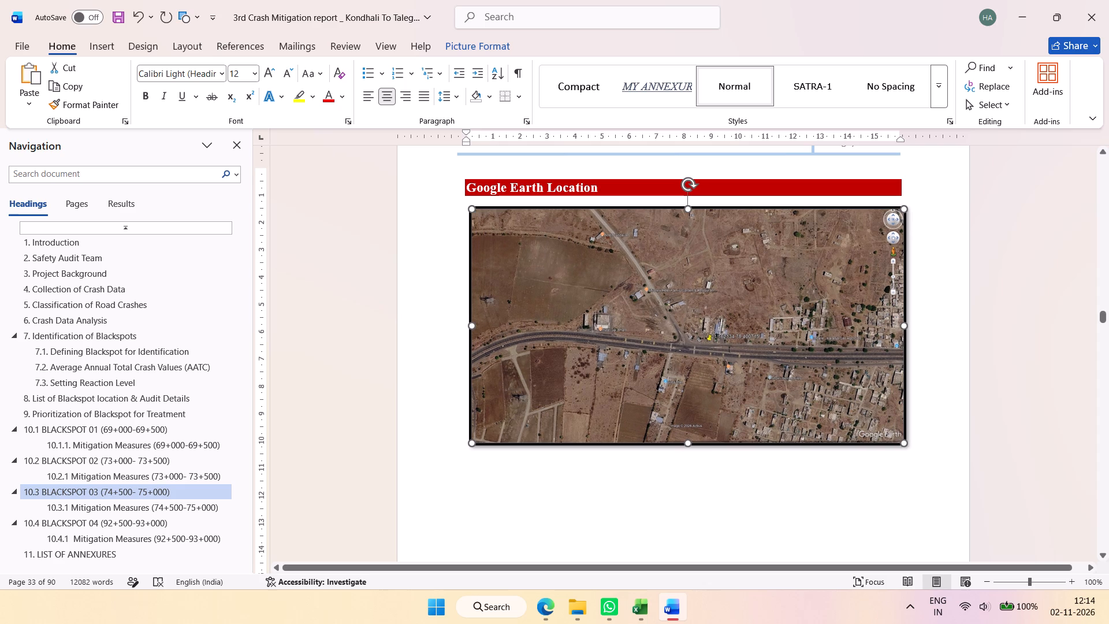
left_click_drag(895, 442, 887, 440)
left_click(856, 484)
Look over section 10.3.1's mitigation measures, return to section 1 Introduction and save the report.
scroll(861, 487, "down", 9)
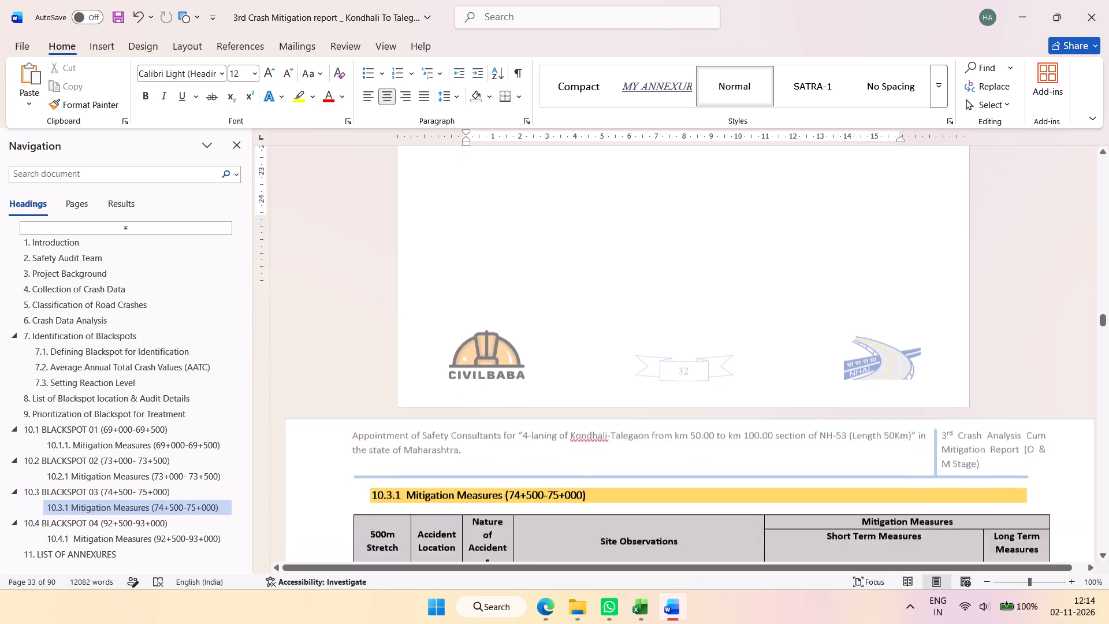
scroll(861, 487, "down", 14)
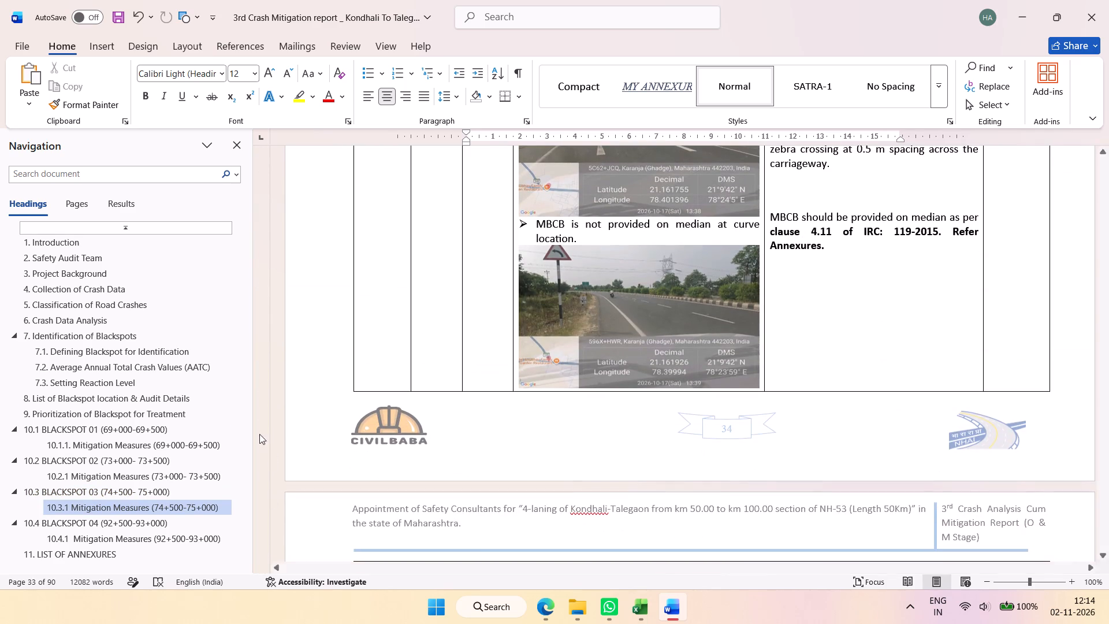
left_click(158, 424)
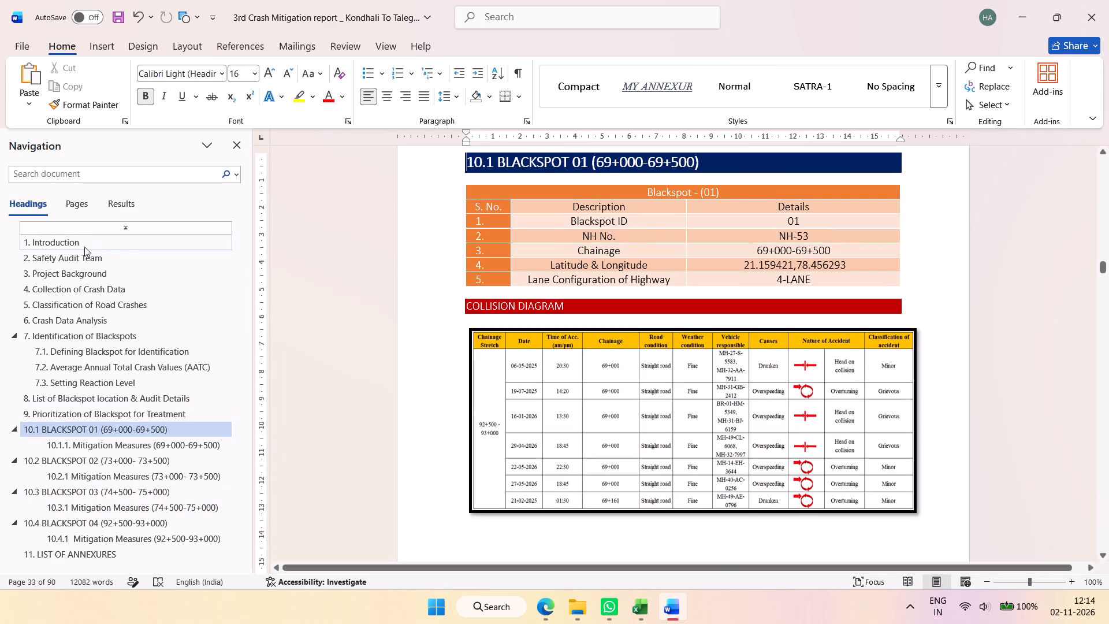
left_click(84, 247)
left_click(114, 18)
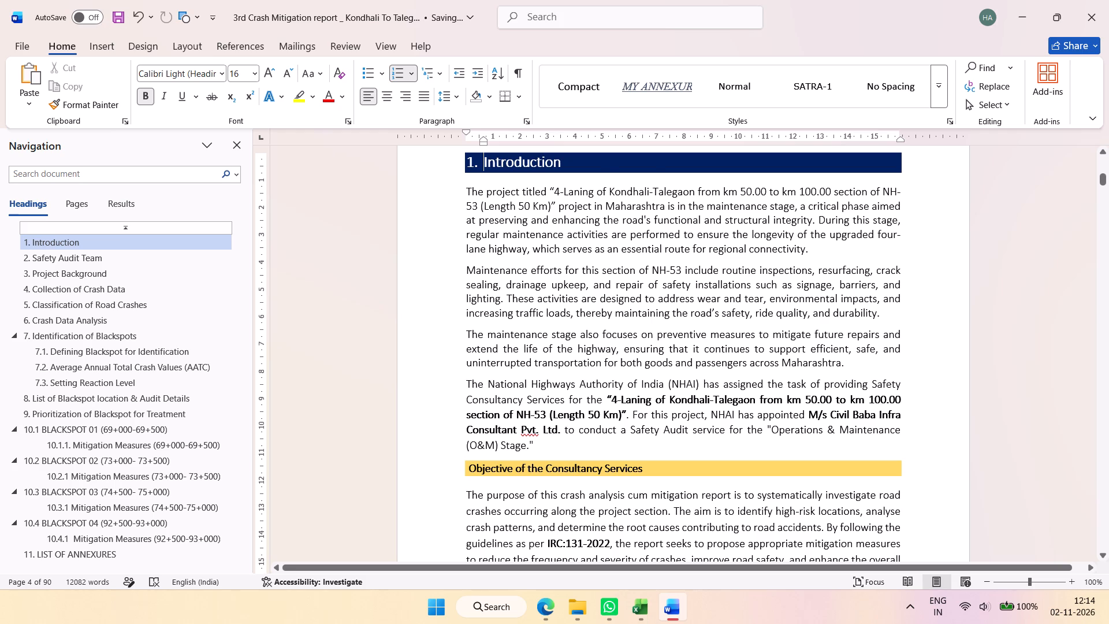
Search the report for "2nd", go through the matches, and close the navigation view.
scroll(736, 203, "down", 7)
scroll(724, 217, "up", 9)
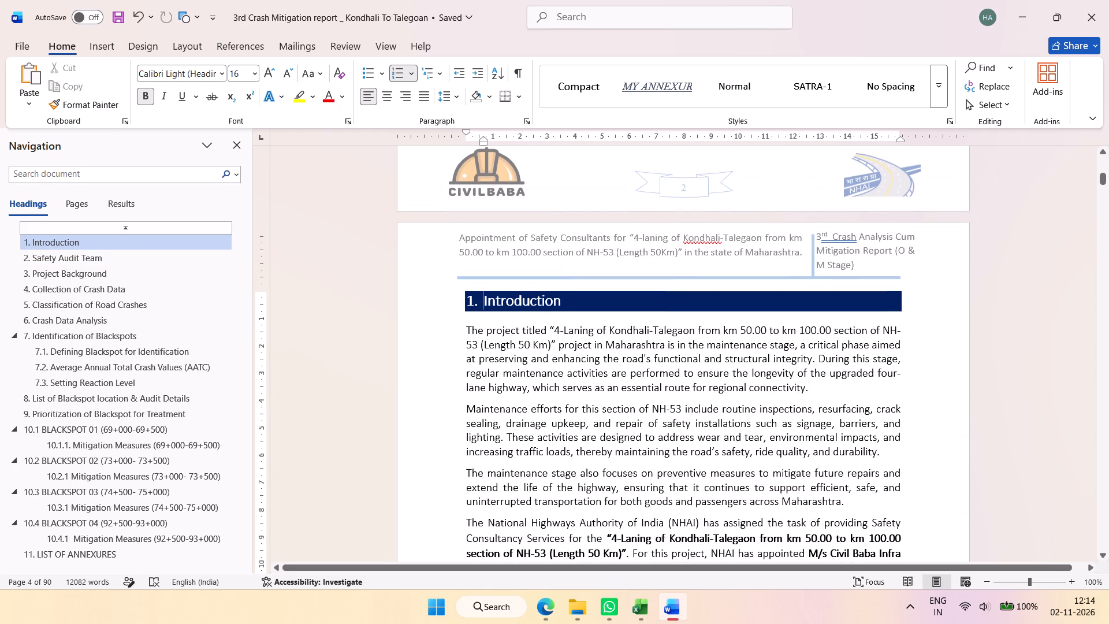
scroll(707, 364, "down", 1)
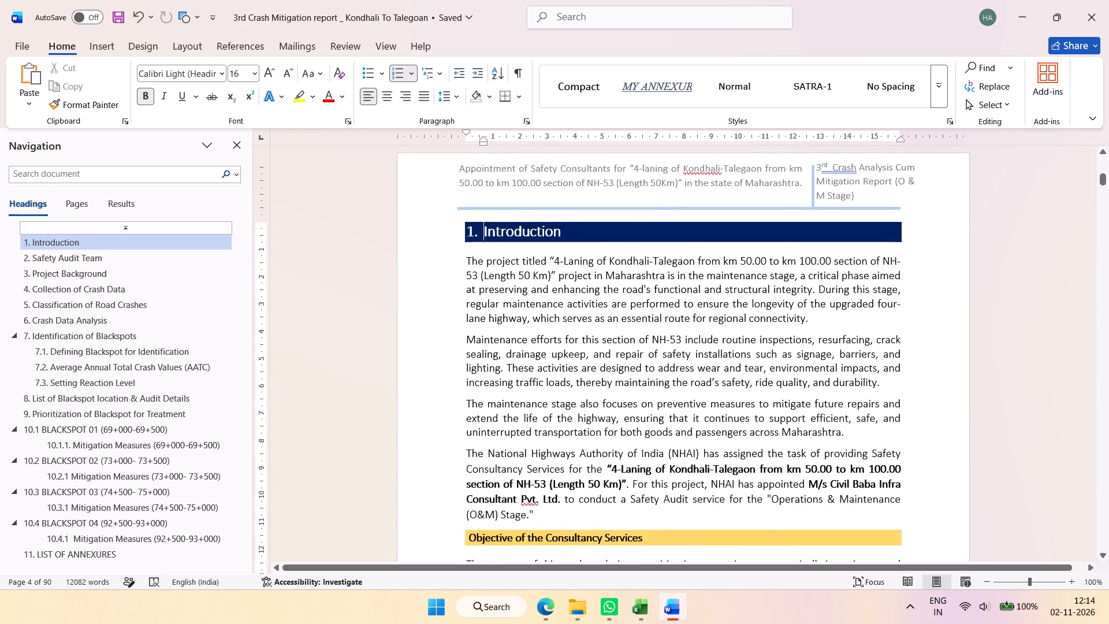
scroll(707, 364, "down", 1)
left_click(117, 168)
type("2nd")
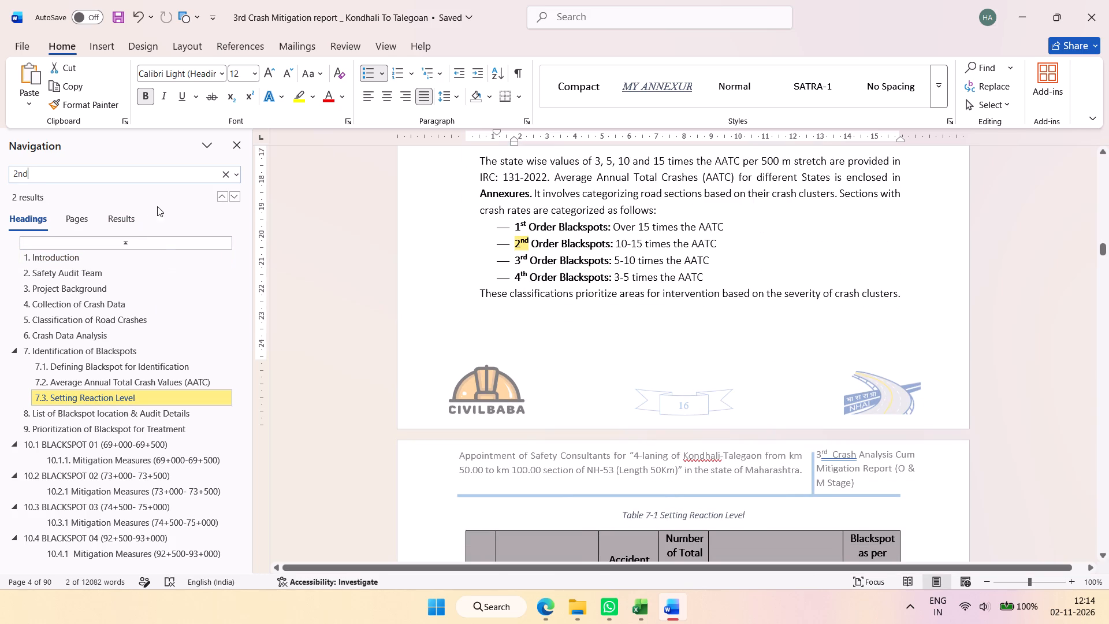
left_click(233, 198)
left_click(233, 198)
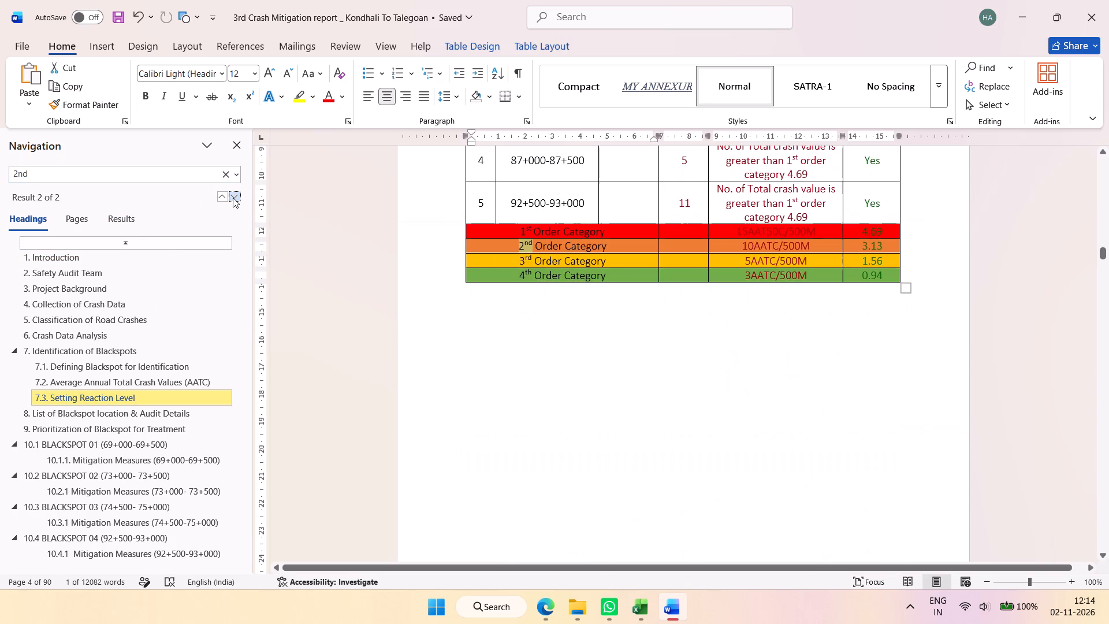
left_click(233, 198)
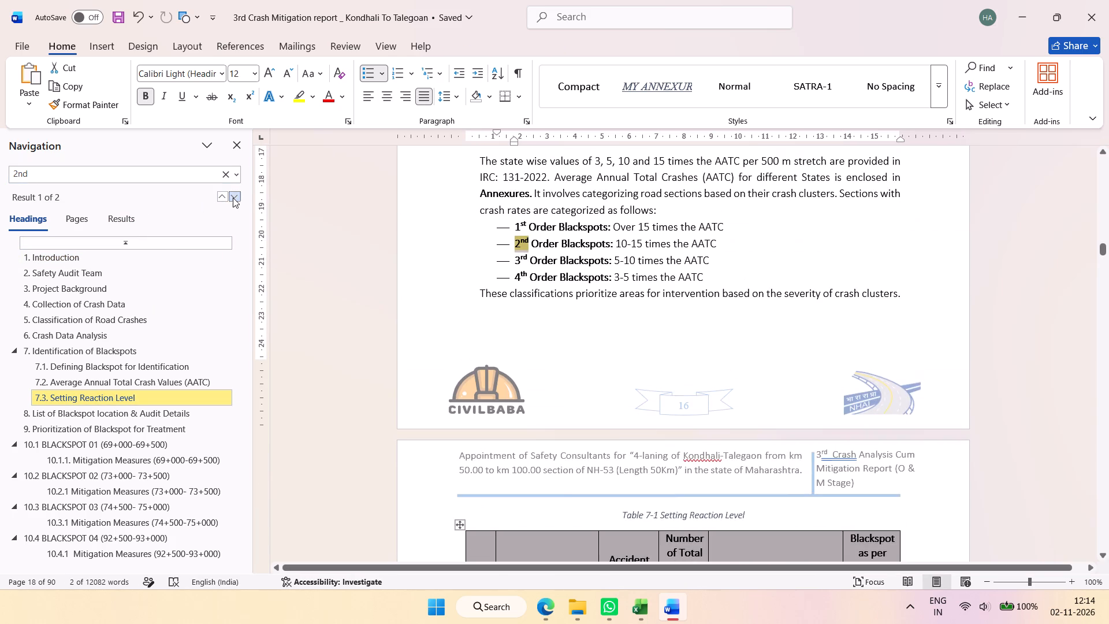
left_click(237, 150)
Review Table 7-1 Setting Reaction Level and section 8's text and final list of blackspots.
scroll(483, 341, "down", 3)
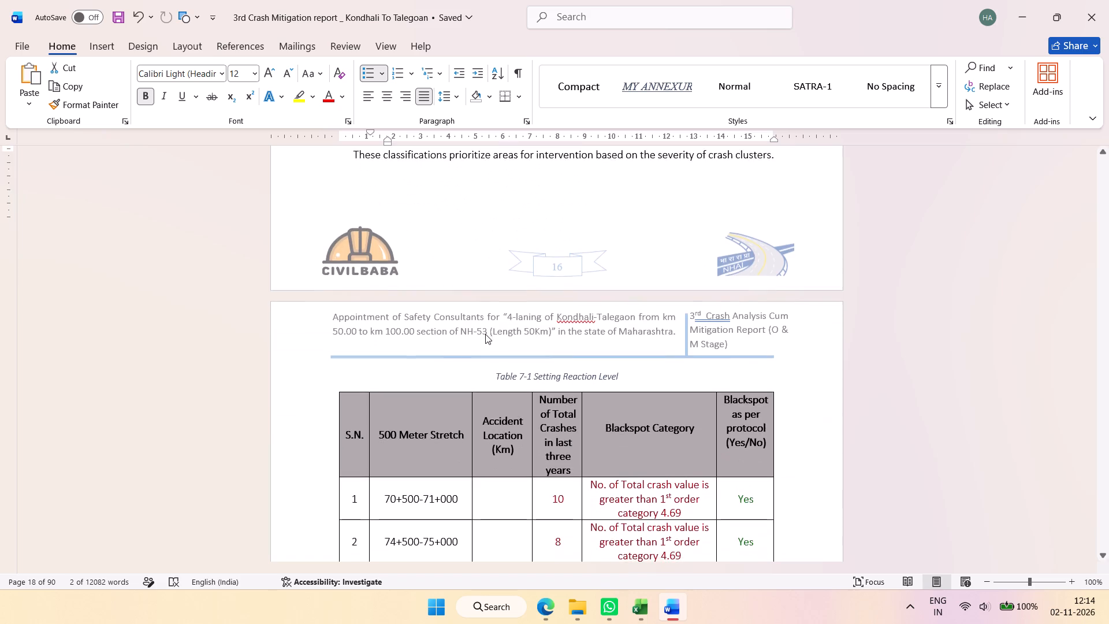
scroll(485, 334, "down", 2)
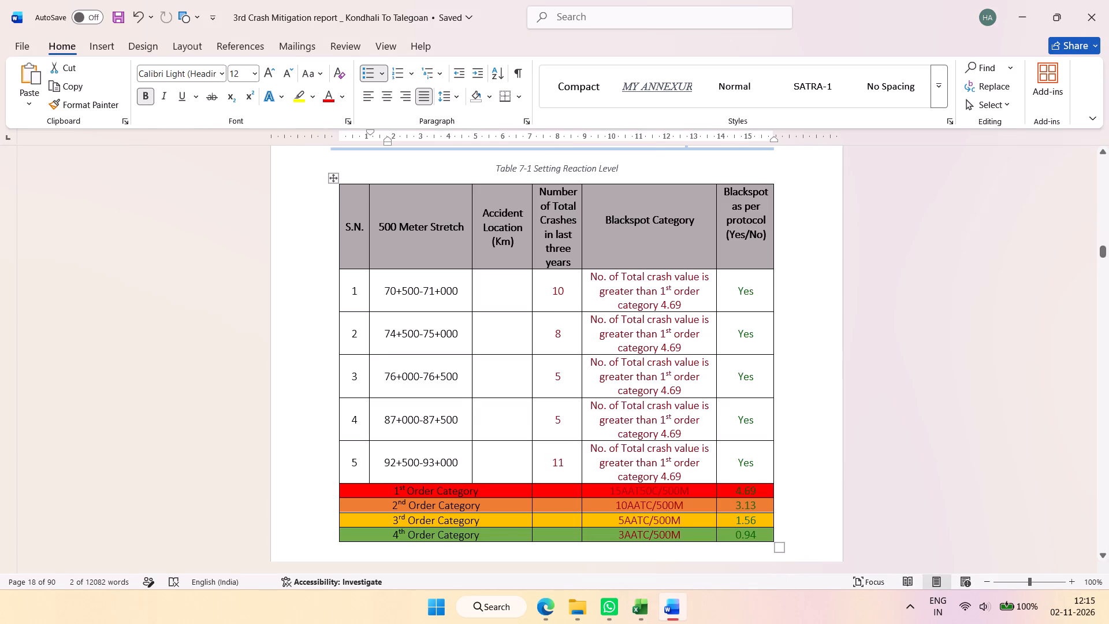
scroll(609, 416, "down", 4)
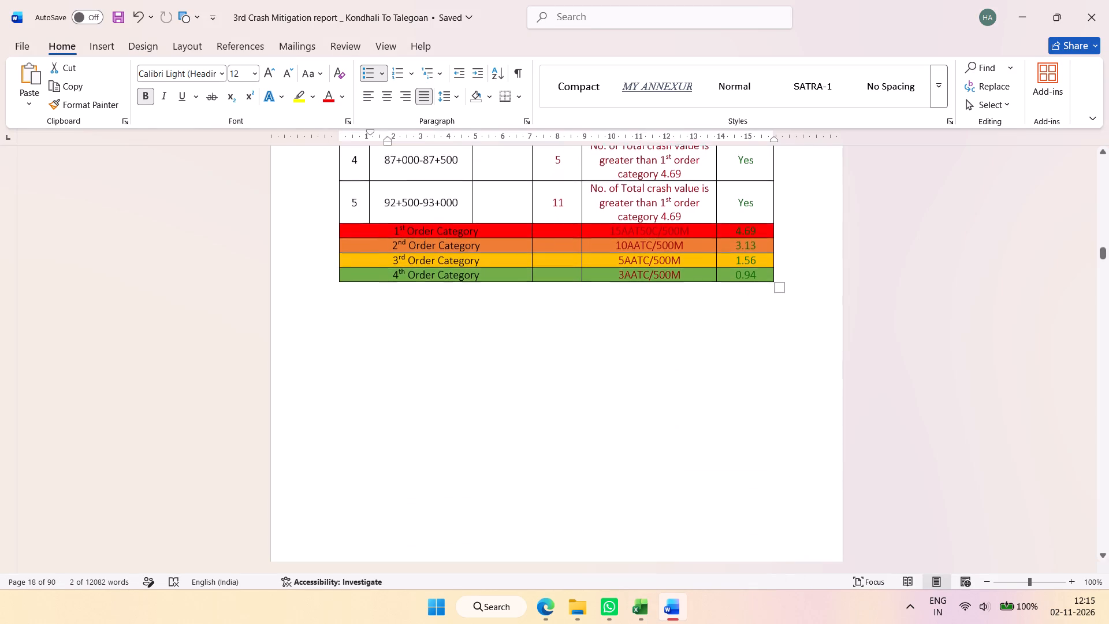
scroll(609, 416, "down", 7)
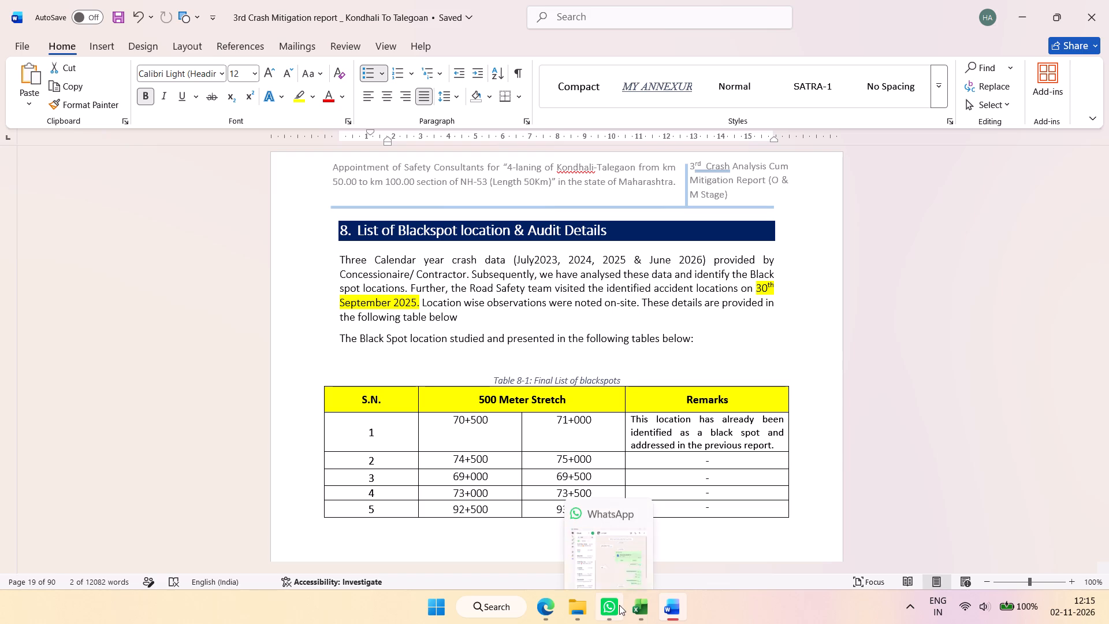
left_click(694, 339)
scroll(704, 408, "down", 6)
scroll(702, 403, "up", 4)
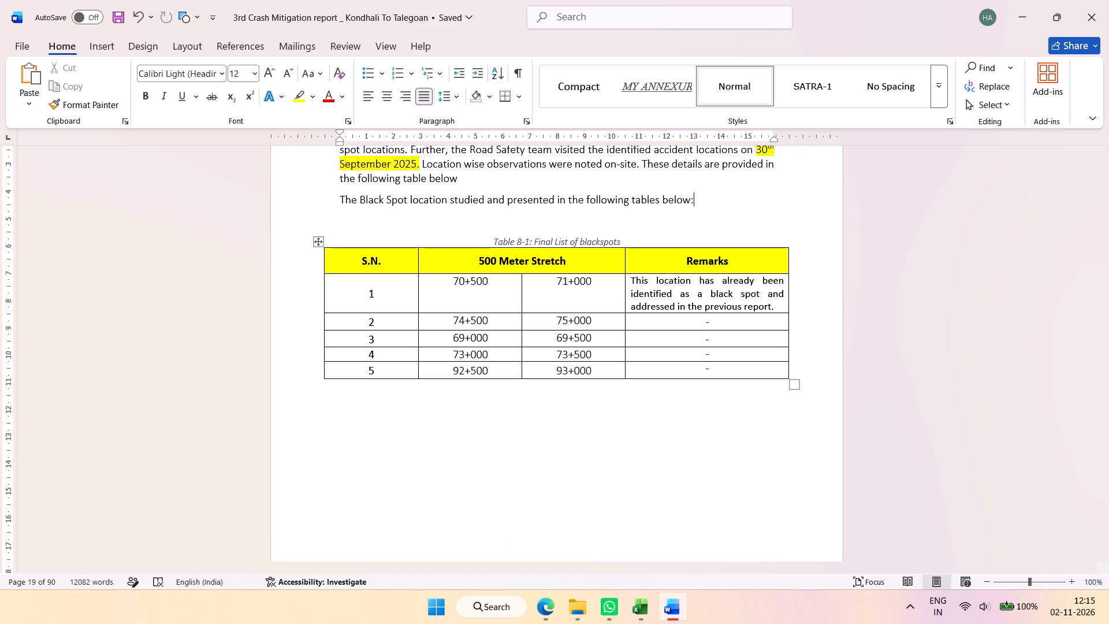
scroll(702, 403, "up", 3)
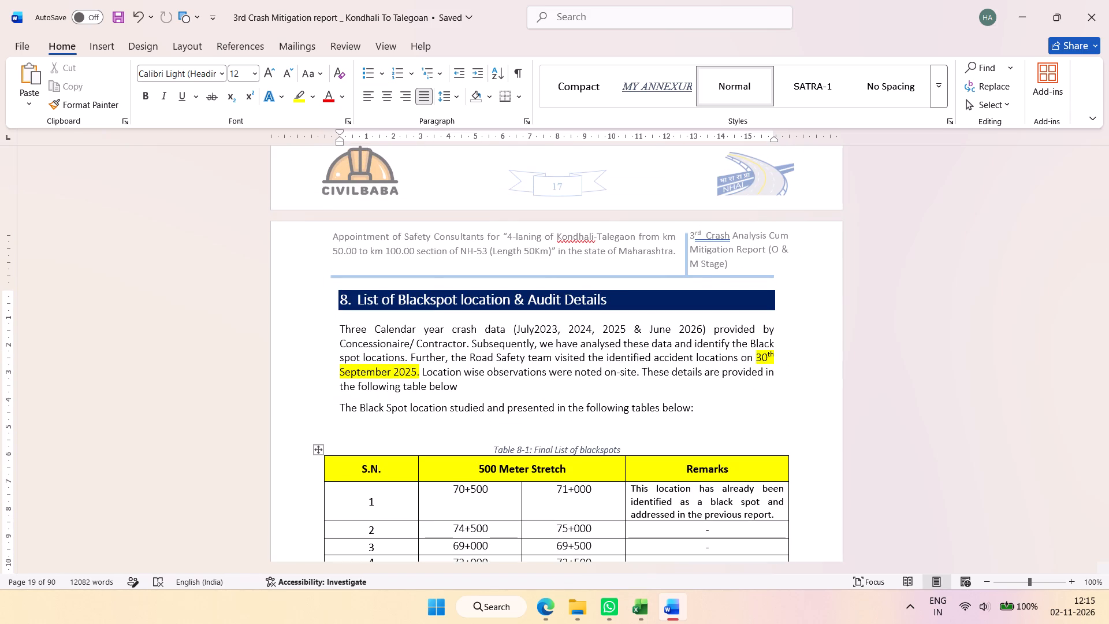
Delete the extra blank lines above the section 9 Prioritization of Blackspot for Treatment heading.
scroll(702, 403, "down", 12)
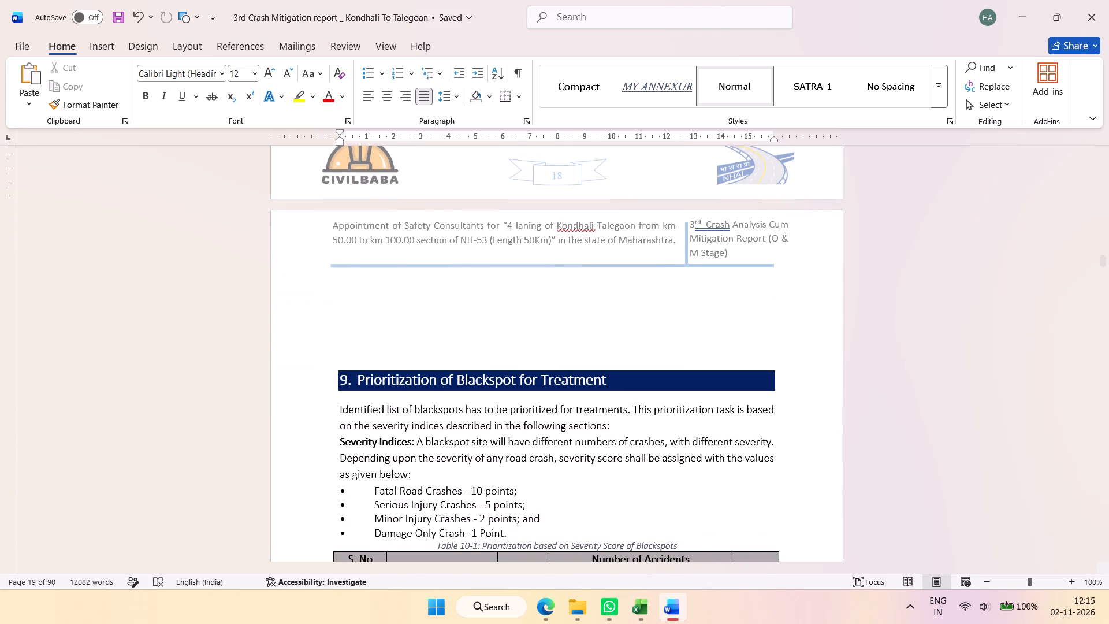
left_click(465, 292)
left_click_drag(423, 272, 428, 337)
key("Delete")
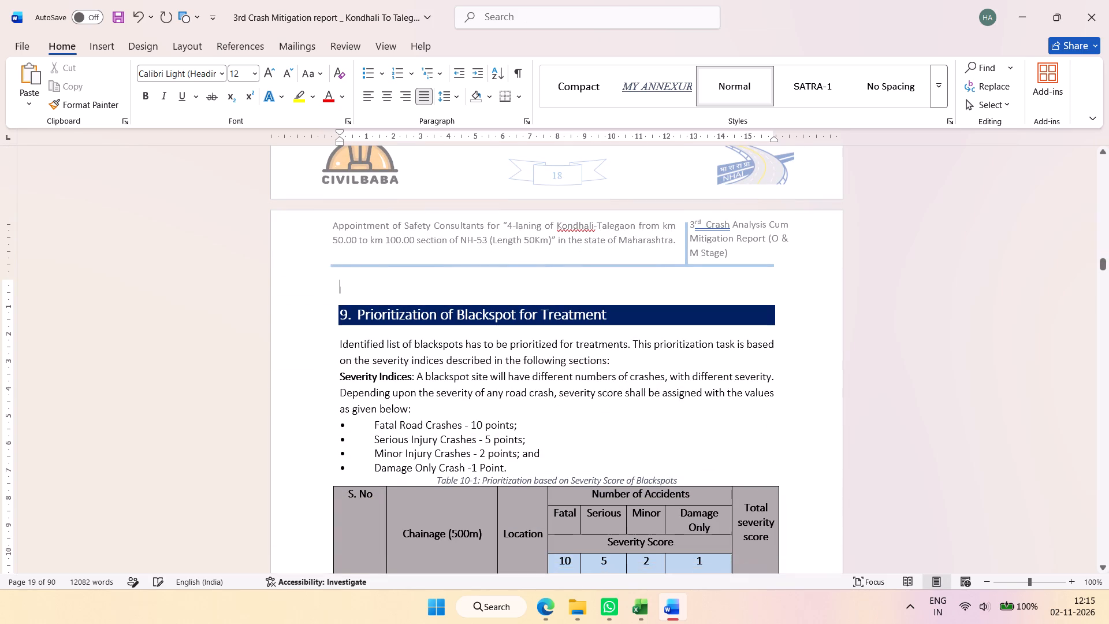
Delete the remaining blank line above the section 9 Prioritization of Blackspot for Treatment heading.
key("Delete")
scroll(434, 335, "down", 2)
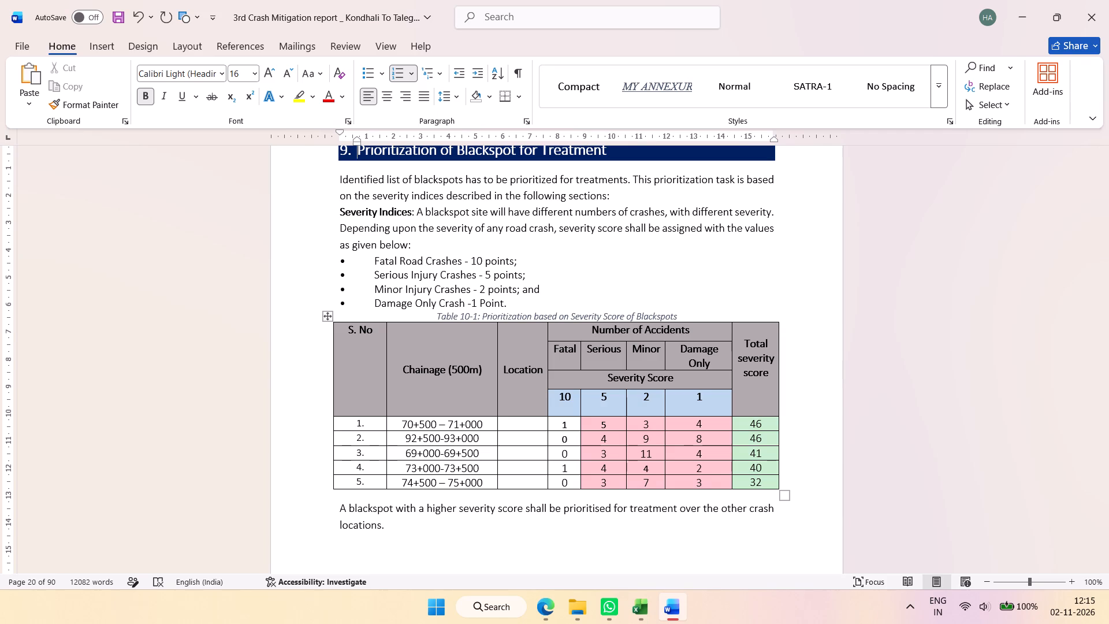
scroll(443, 335, "up", 2)
scroll(443, 335, "down", 4)
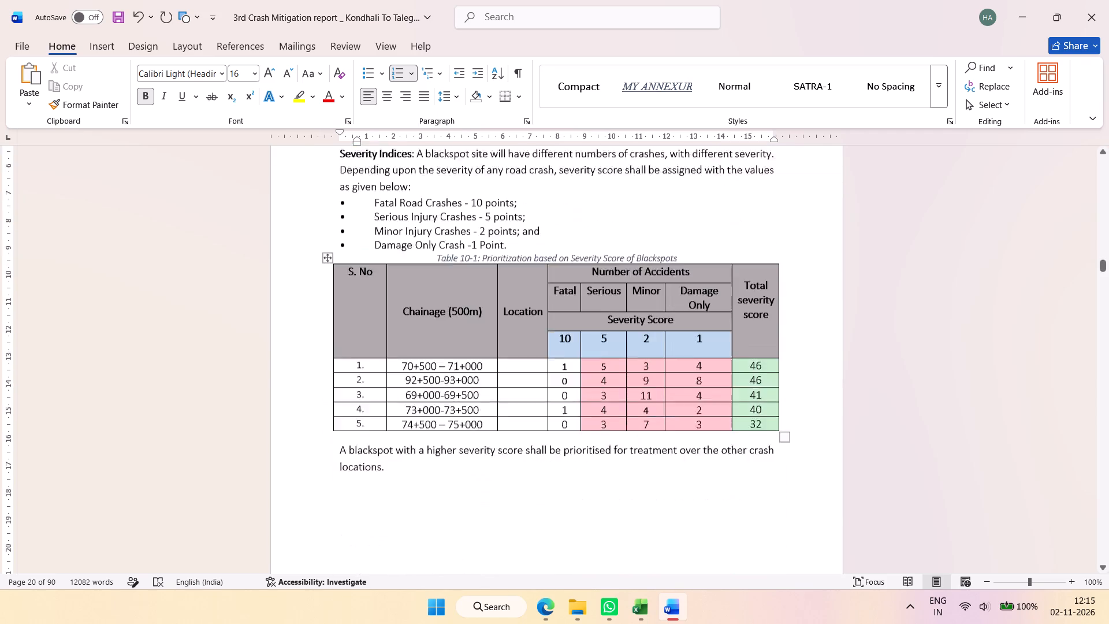
Switch to Excel's IdentifiedBlackspot (1) workbook and shade the 74500 - 75000 row green across chainage, total crashes and category.
scroll(443, 335, "up", 14)
scroll(446, 333, "up", 12)
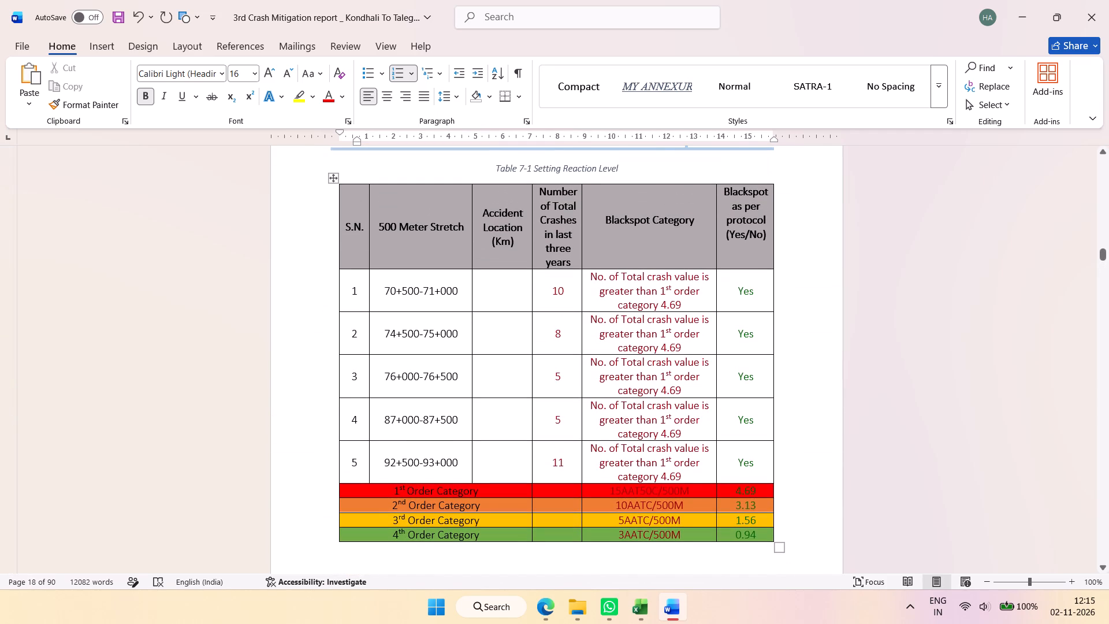
key("alt+Tab")
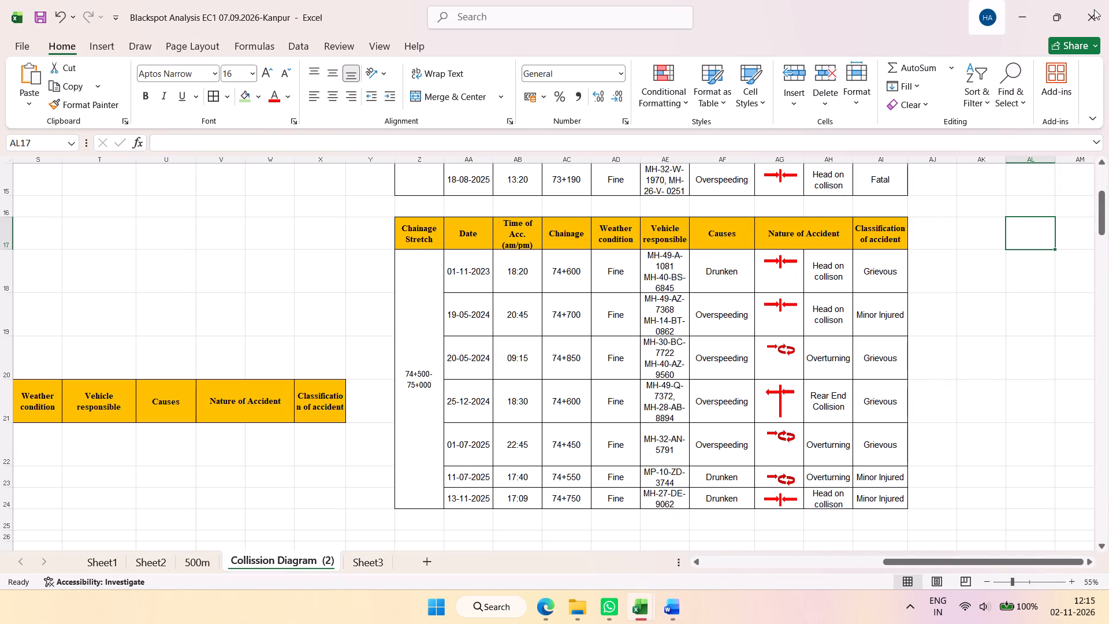
left_click(38, 18)
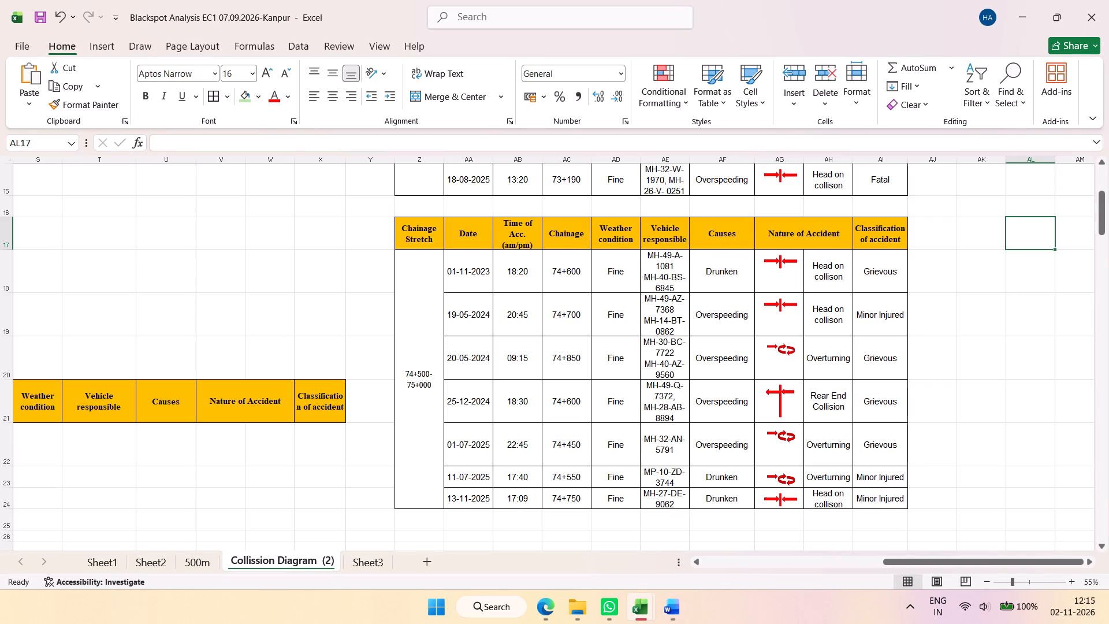
left_click(36, 18)
left_click(1108, 0)
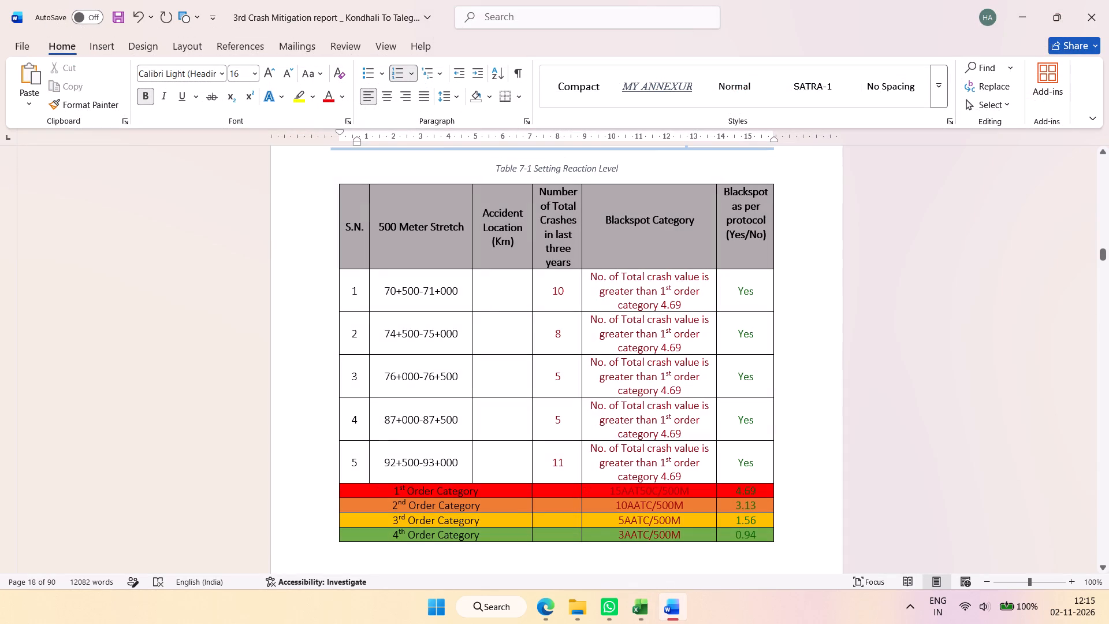
left_click(651, 615)
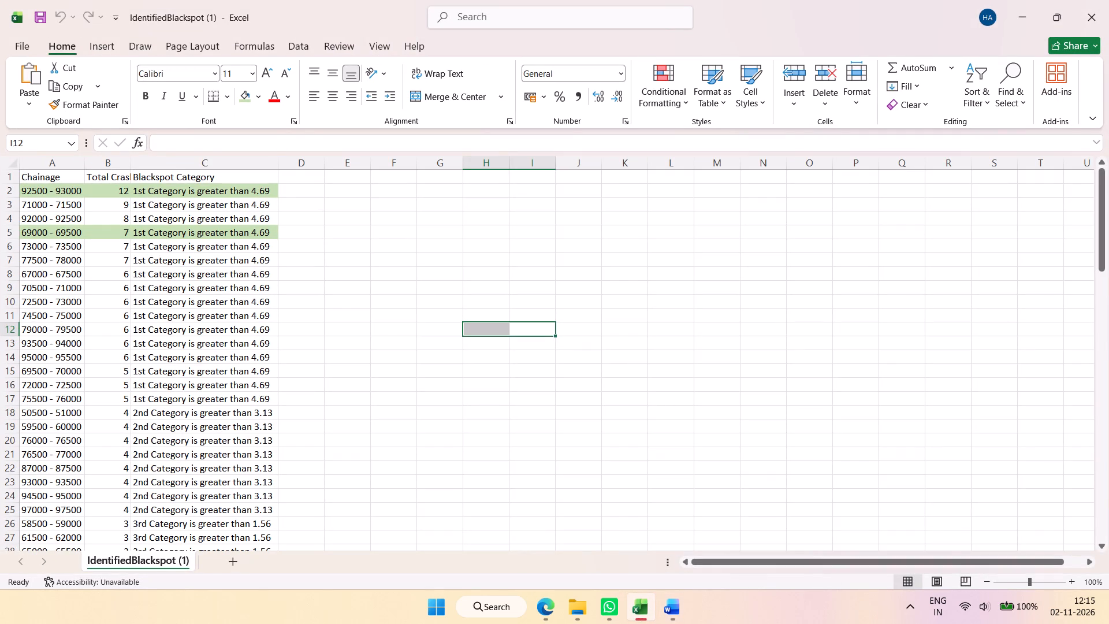
left_click_drag(55, 315, 206, 315)
left_click(243, 93)
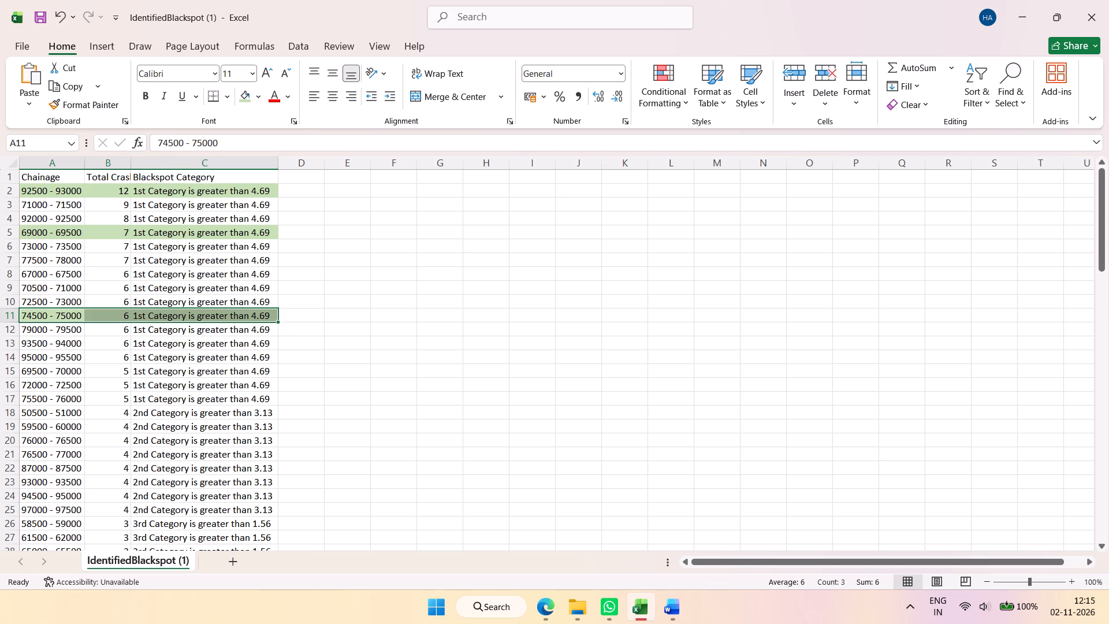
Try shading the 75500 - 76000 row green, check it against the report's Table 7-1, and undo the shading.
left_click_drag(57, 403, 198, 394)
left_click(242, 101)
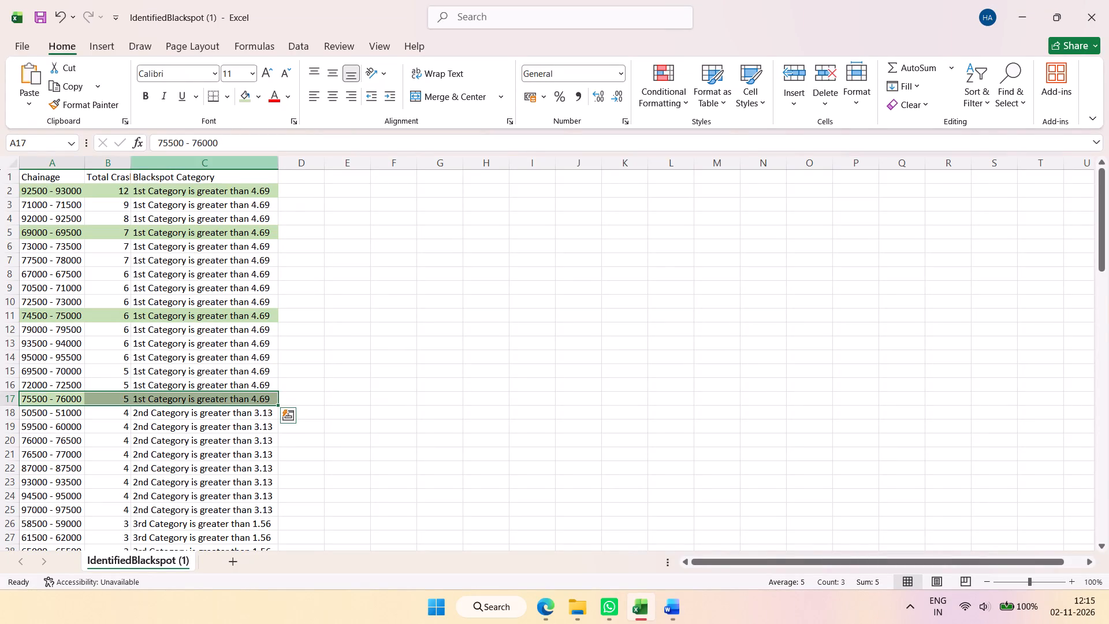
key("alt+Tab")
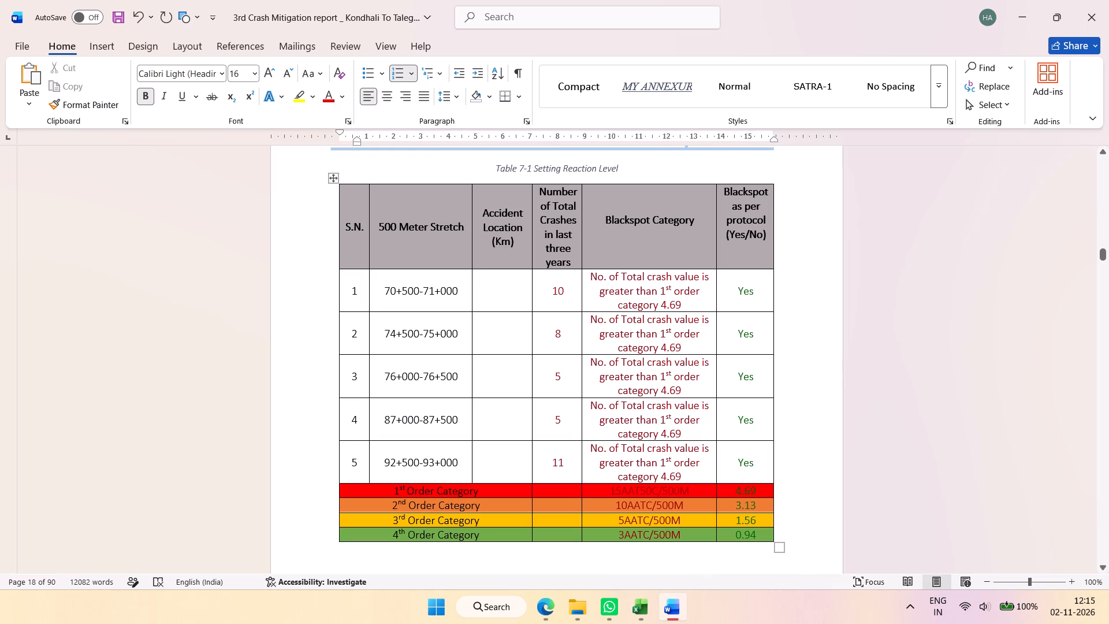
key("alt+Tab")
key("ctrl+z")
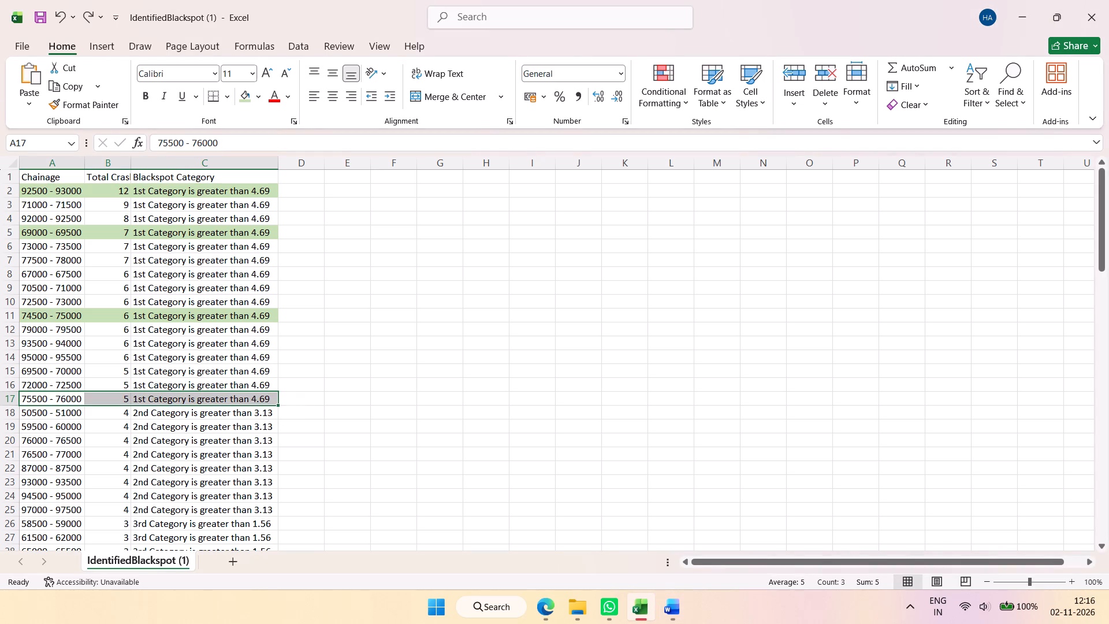
Compare the 76000 - 76500 row with the stretches in the Word report's Table 7-1 and Table 8-1.
left_click_drag(53, 439, 149, 441)
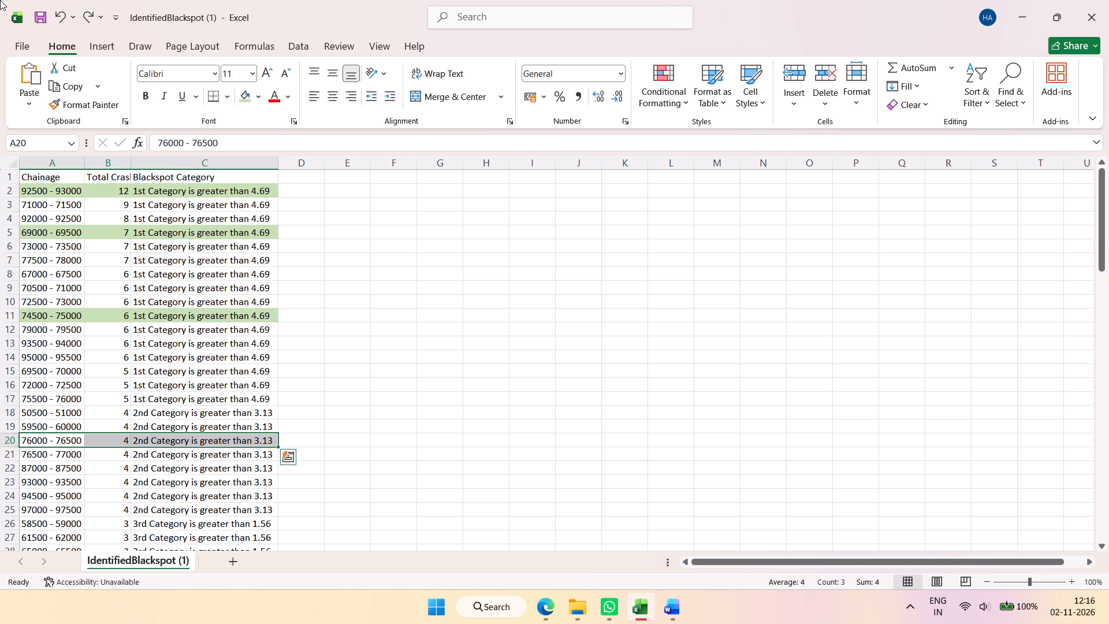
key("alt+Tab")
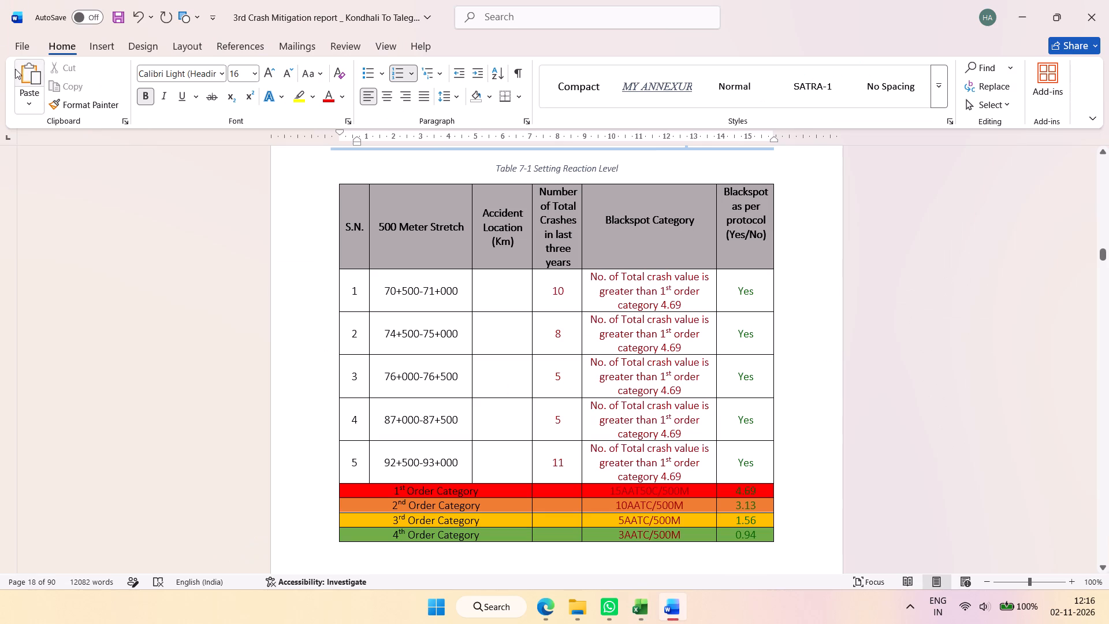
scroll(527, 348, "up", 6)
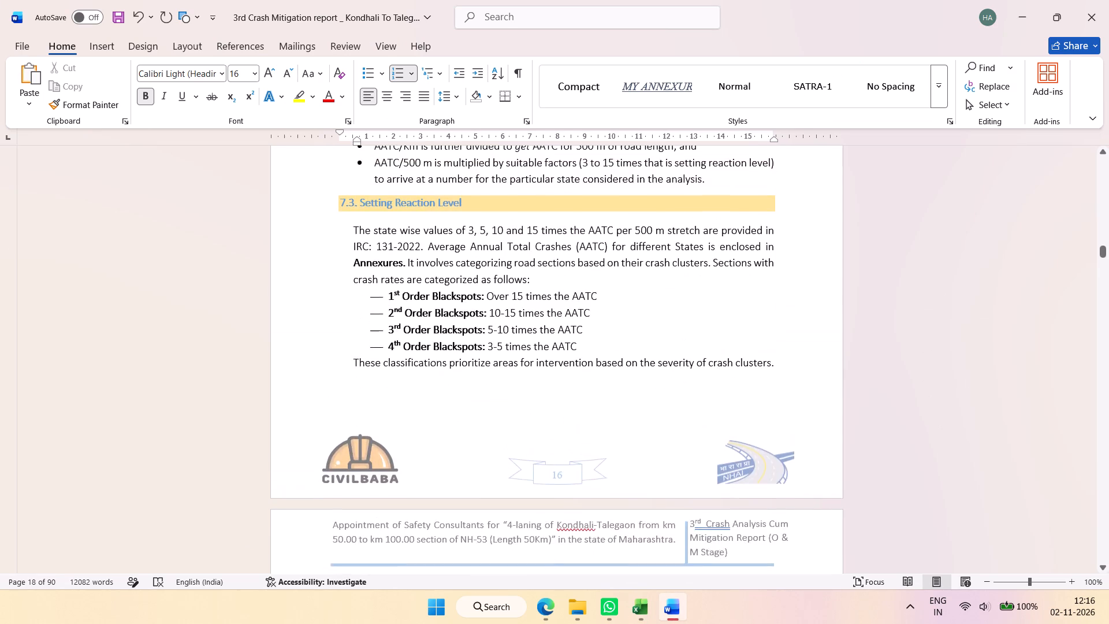
scroll(529, 350, "down", 18)
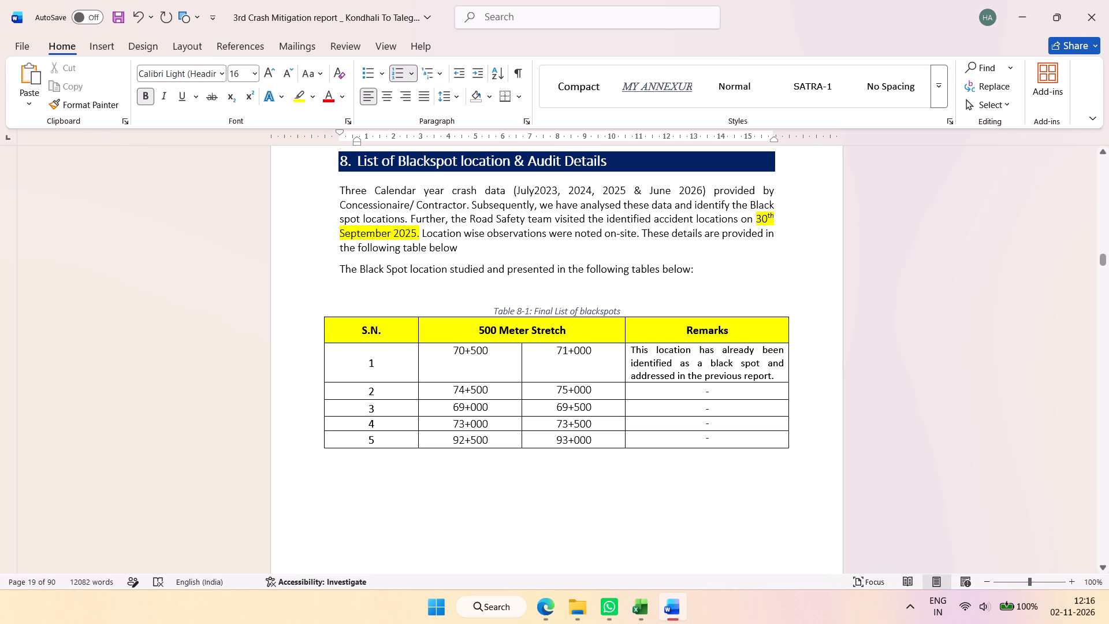
scroll(512, 377, "up", 11)
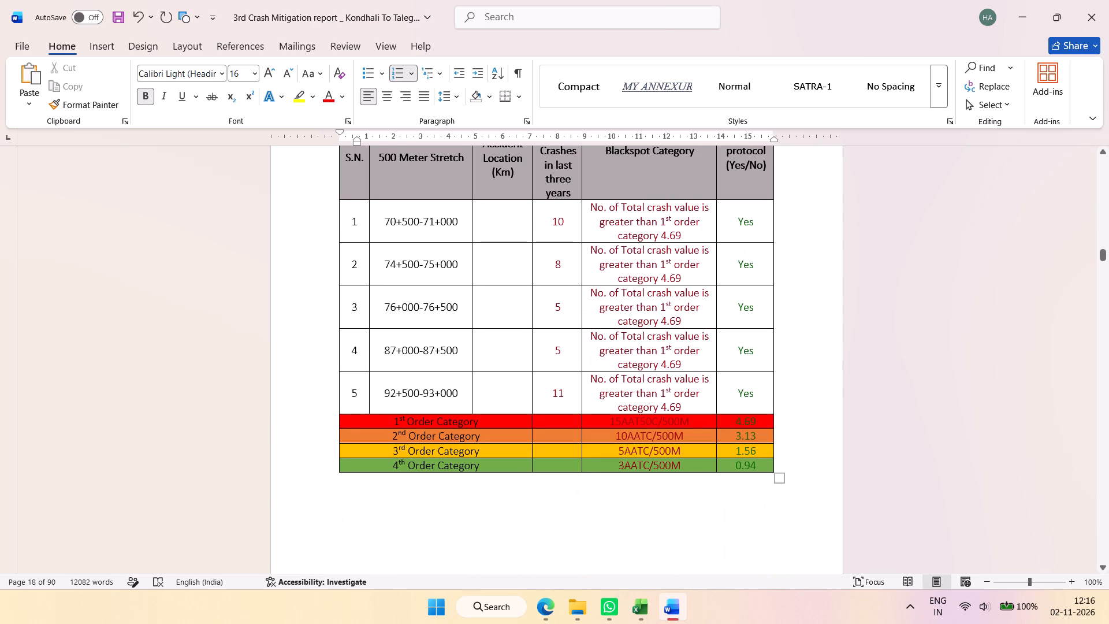
scroll(512, 377, "up", 1)
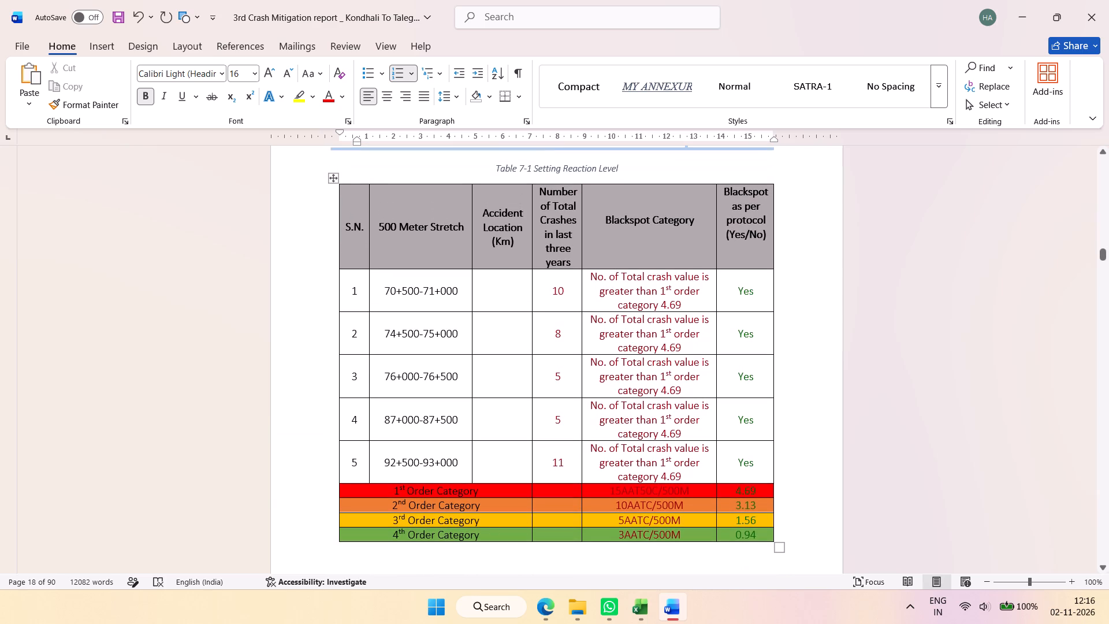
Review the report's sections 7 to 9, from Identification of Blackspots through Table 8-1 to the severity scores in Table 10-1.
scroll(512, 380, "up", 5)
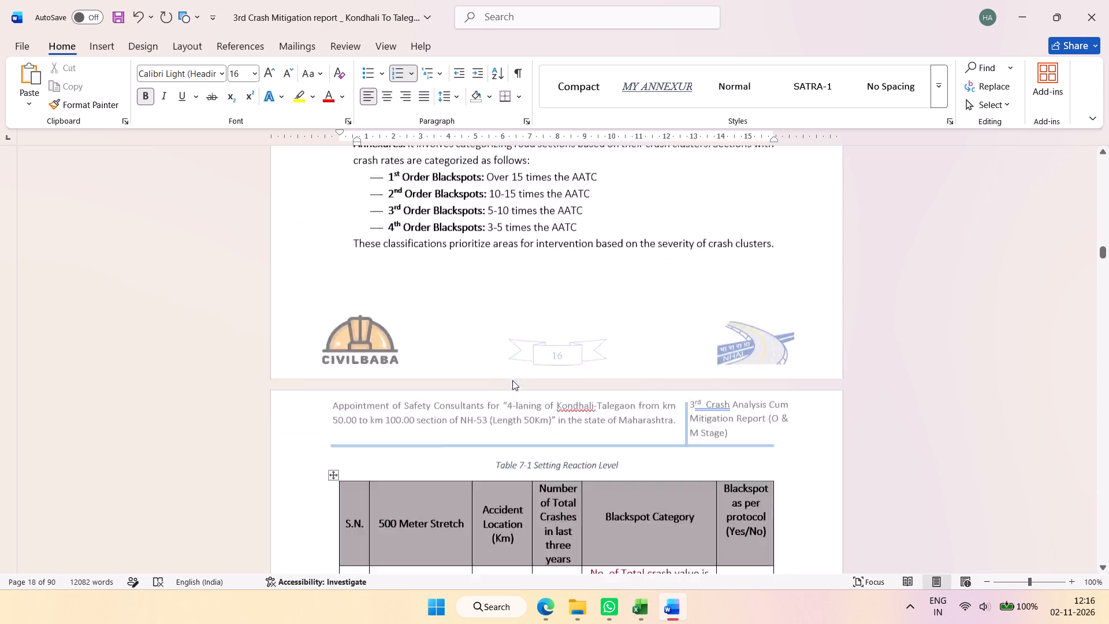
scroll(512, 380, "up", 16)
scroll(512, 381, "up", 7)
scroll(512, 382, "down", 18)
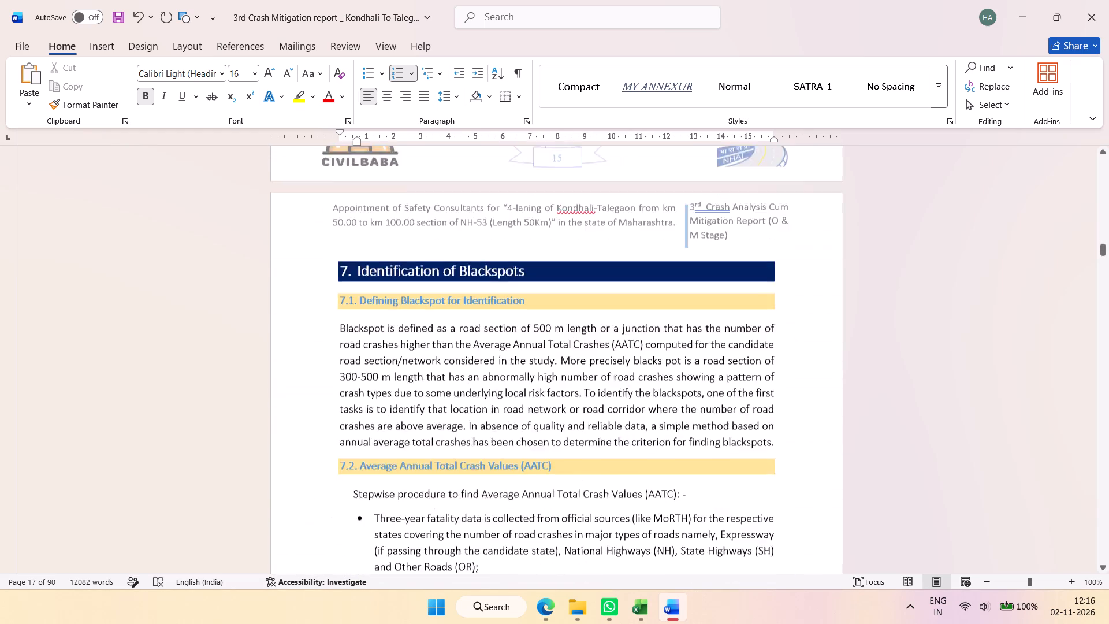
scroll(514, 379, "down", 18)
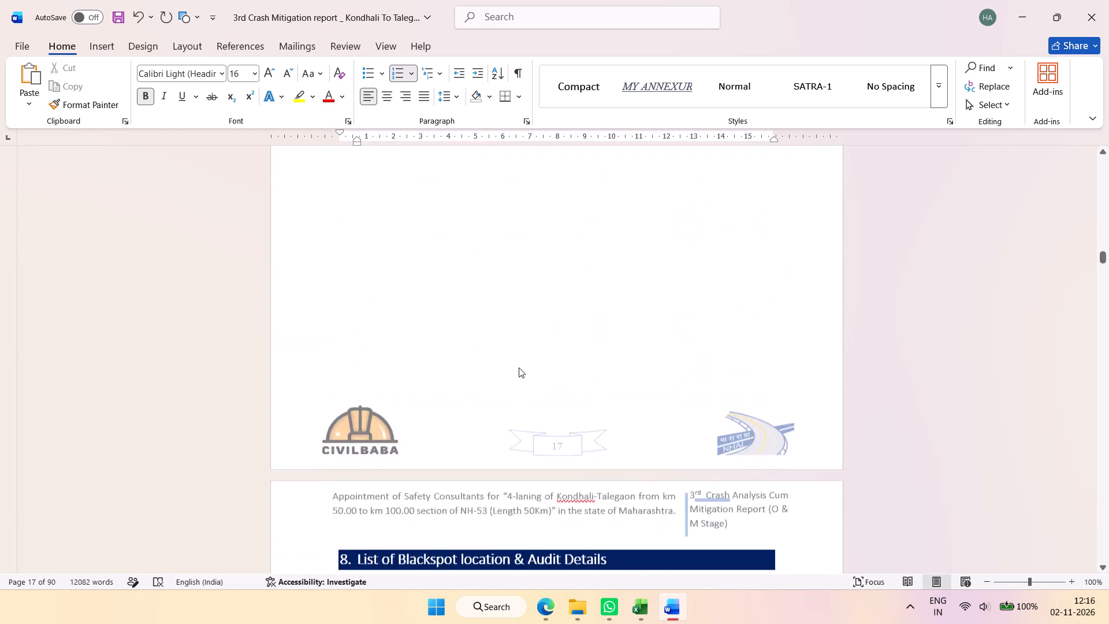
scroll(519, 367, "down", 12)
scroll(520, 369, "up", 7)
scroll(520, 369, "down", 2)
scroll(520, 369, "up", 3)
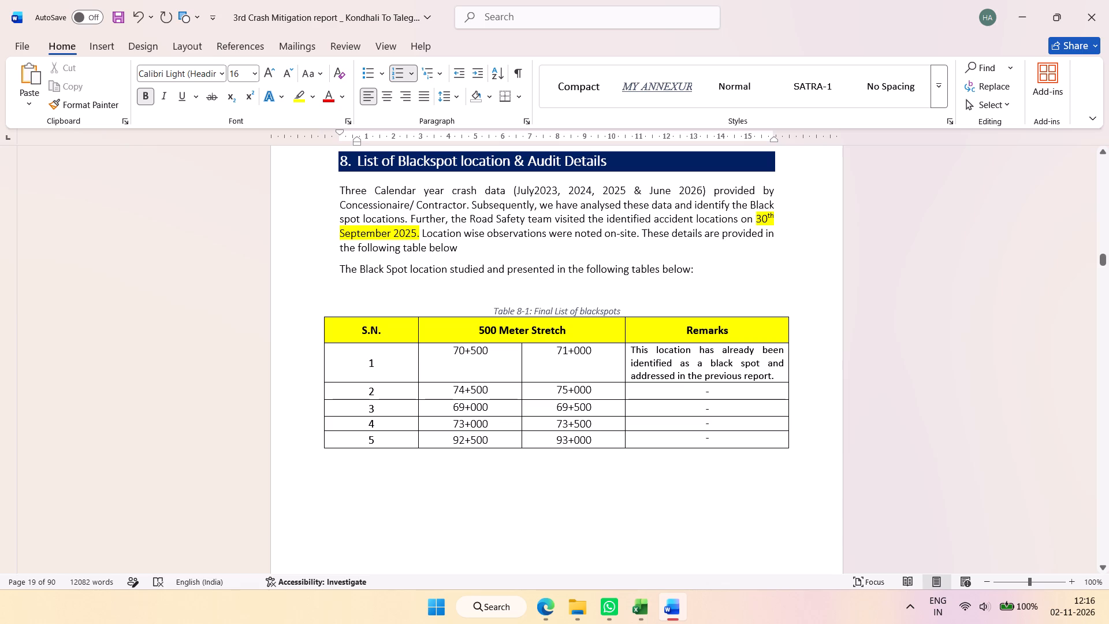
scroll(526, 355, "down", 11)
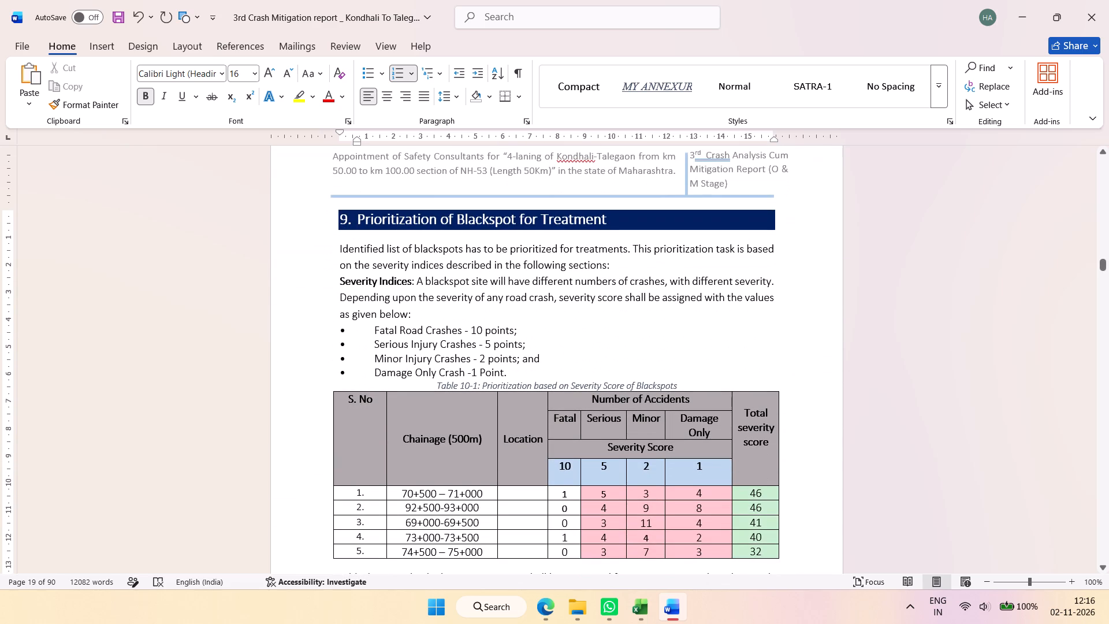
scroll(526, 355, "down", 1)
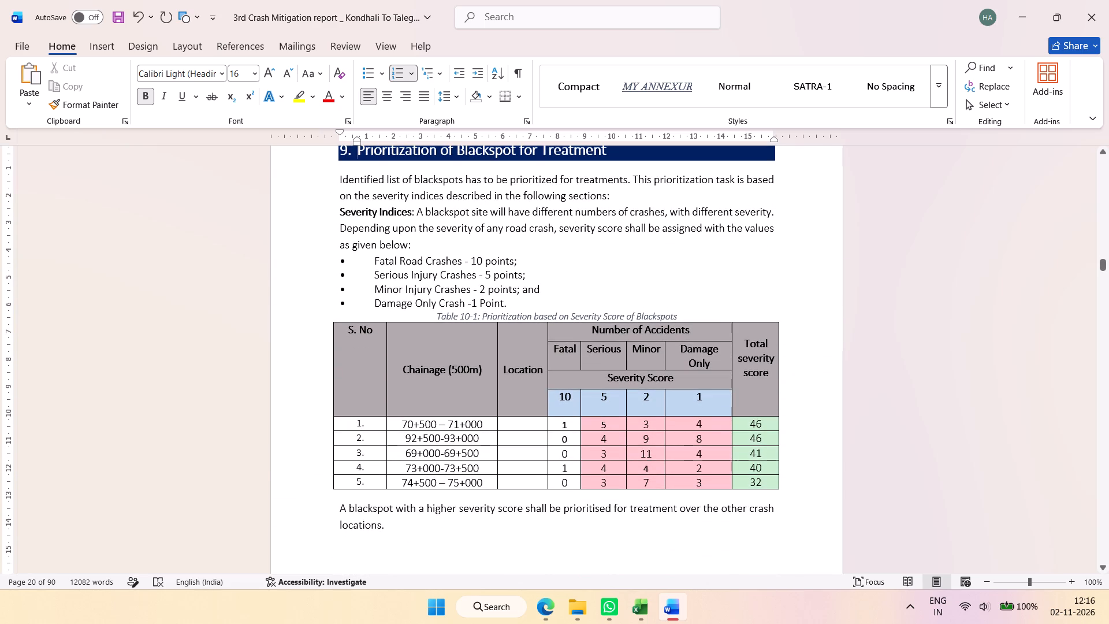
Open the PrioritisedBlackspot file from the Analysis folder in Excel and widen the Chainage column to fit its contents.
key("alt+Tab")
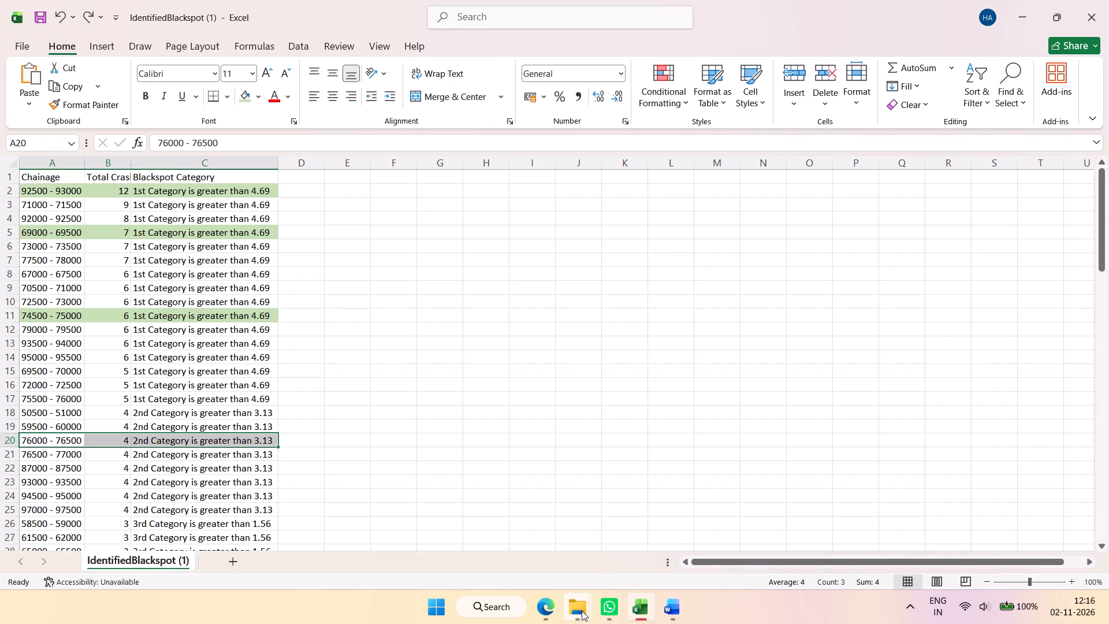
left_click(582, 611)
left_click(624, 536)
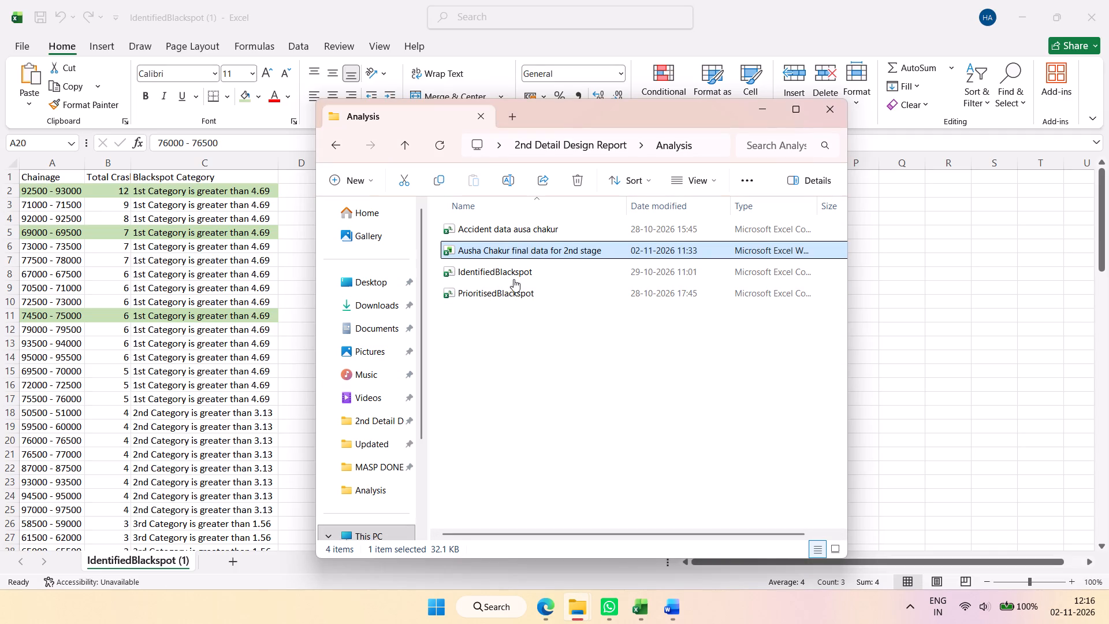
left_click(513, 294)
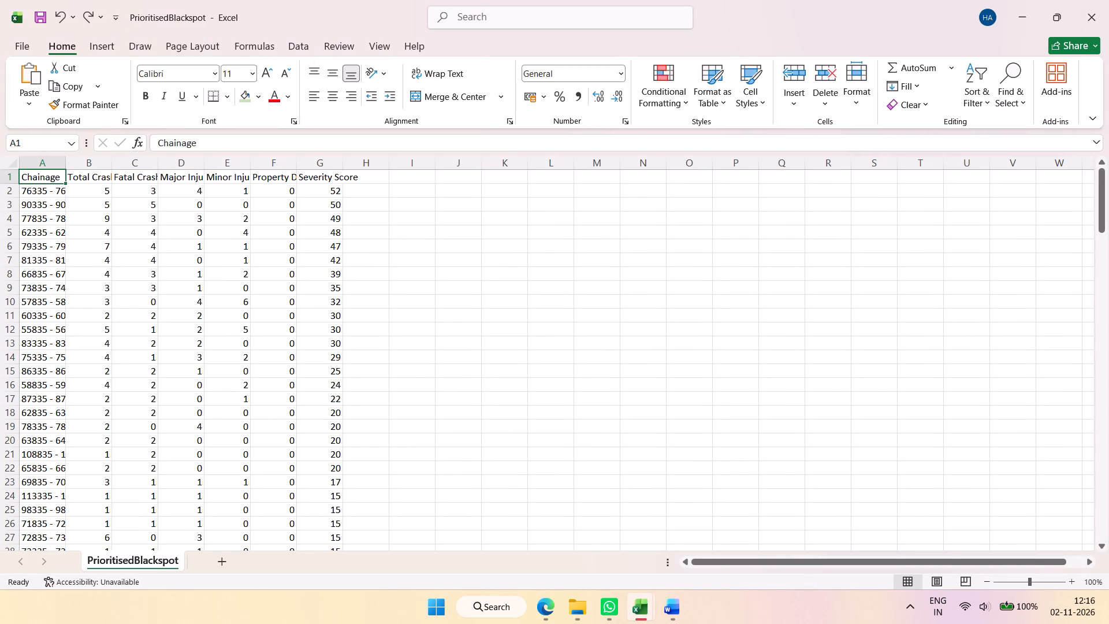
double_click(64, 161)
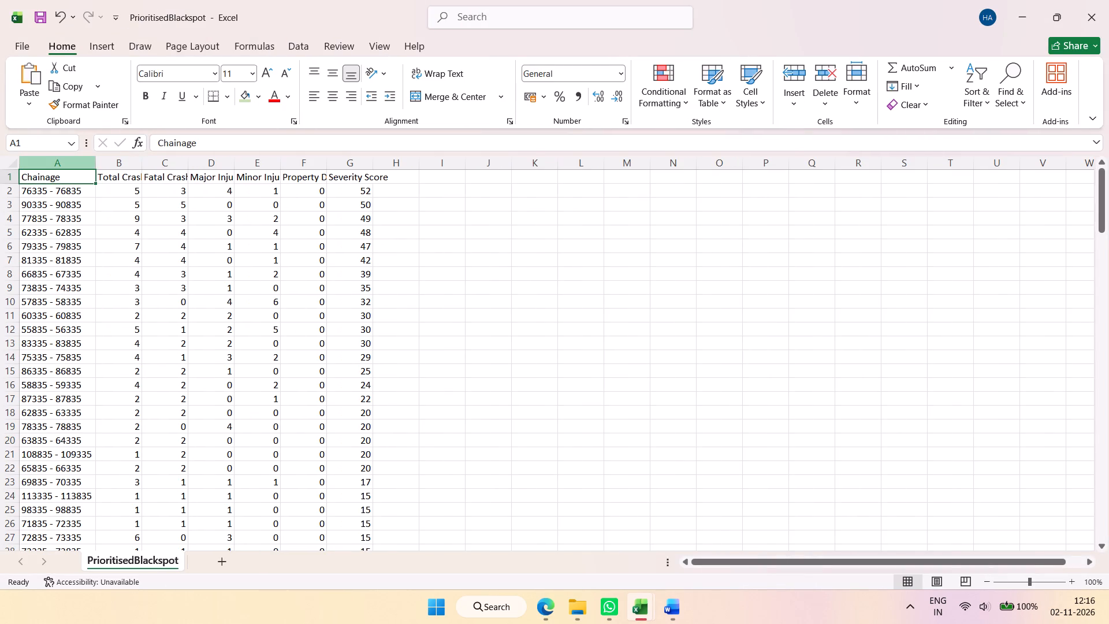
Compare the chainages in the PrioritisedBlackspot workbook with the IdentifiedBlackspot (1) workbook and Table 10-1 of the Word report.
left_click(56, 283)
left_click(59, 362)
left_click(64, 421)
left_click(66, 294)
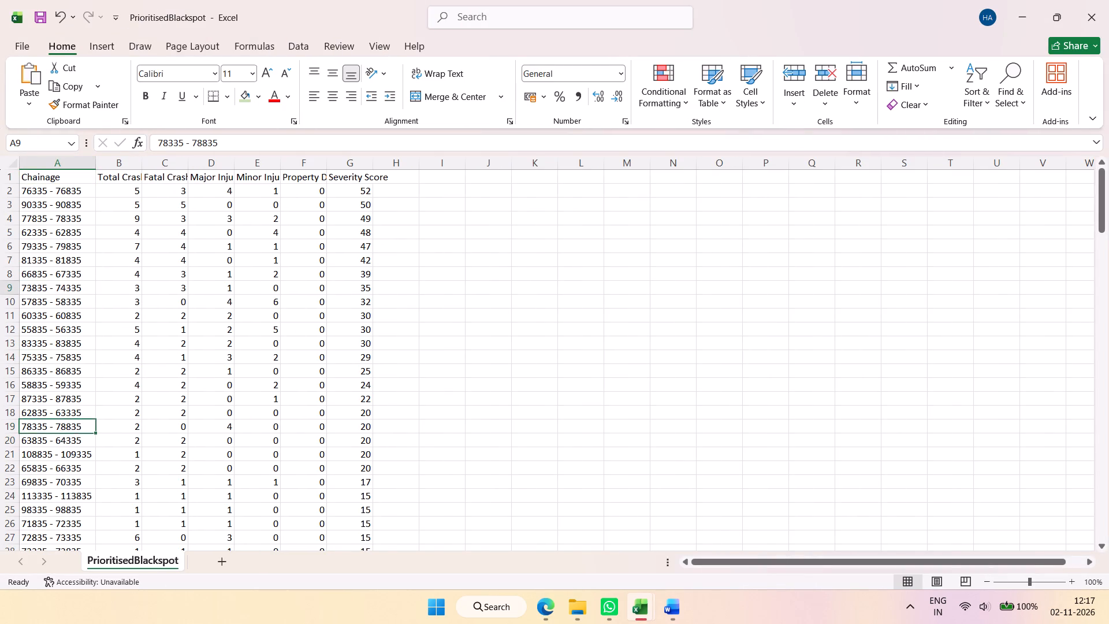
key("alt+Tab")
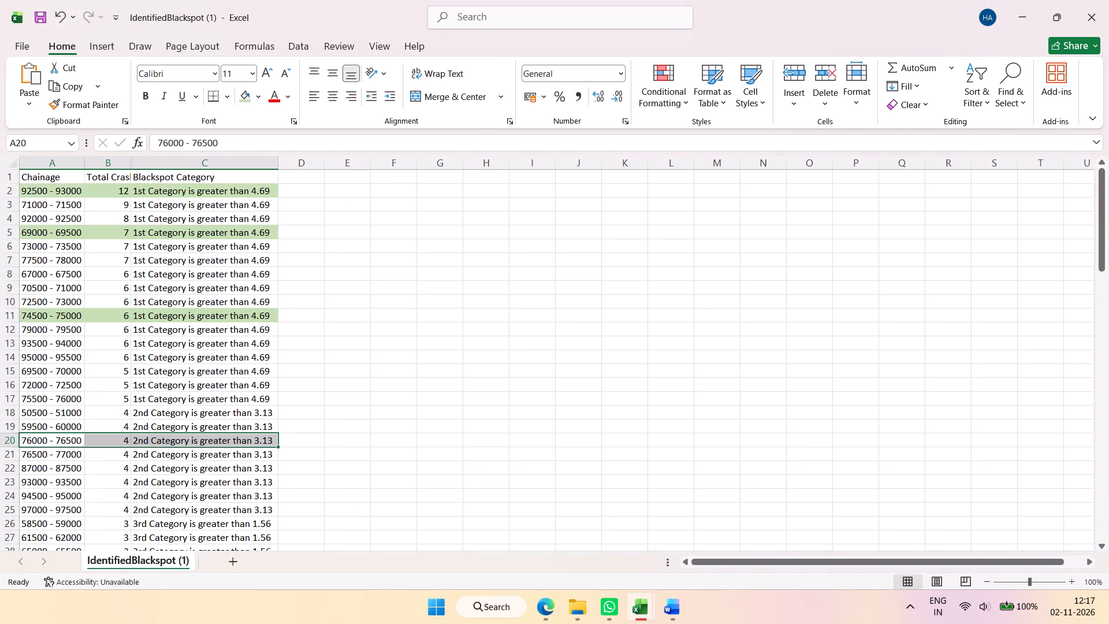
key("alt+Tab")
key("alt+Tab")
key("alt+Tab")
key("alt+Tab")
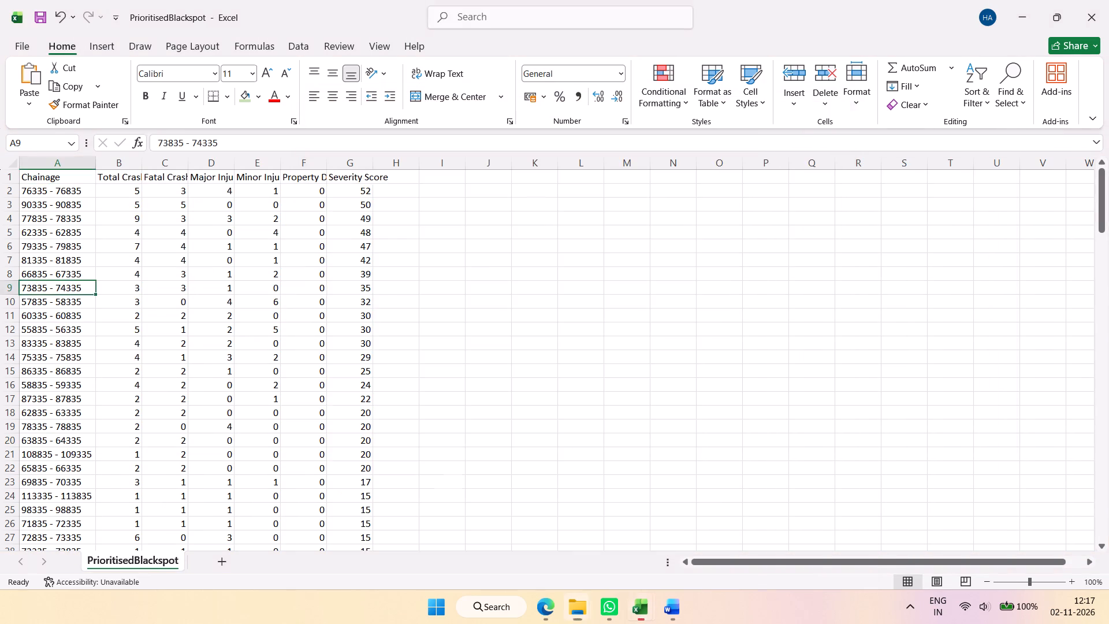
key("alt+Tab")
key("alt+Tab")
key("alt+Tab")
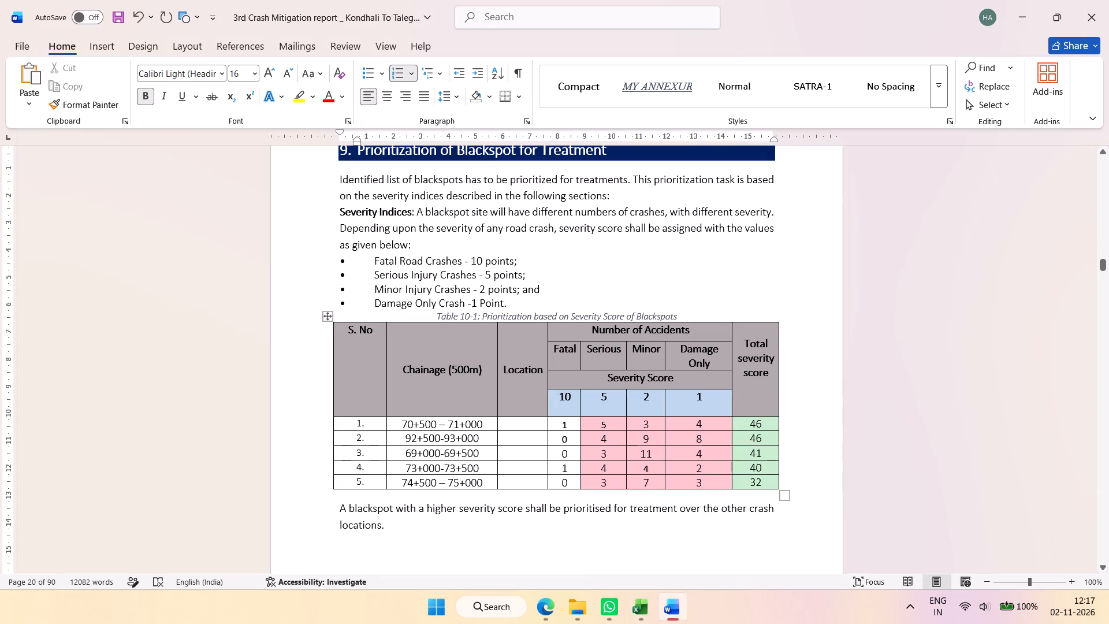
key("alt+Tab")
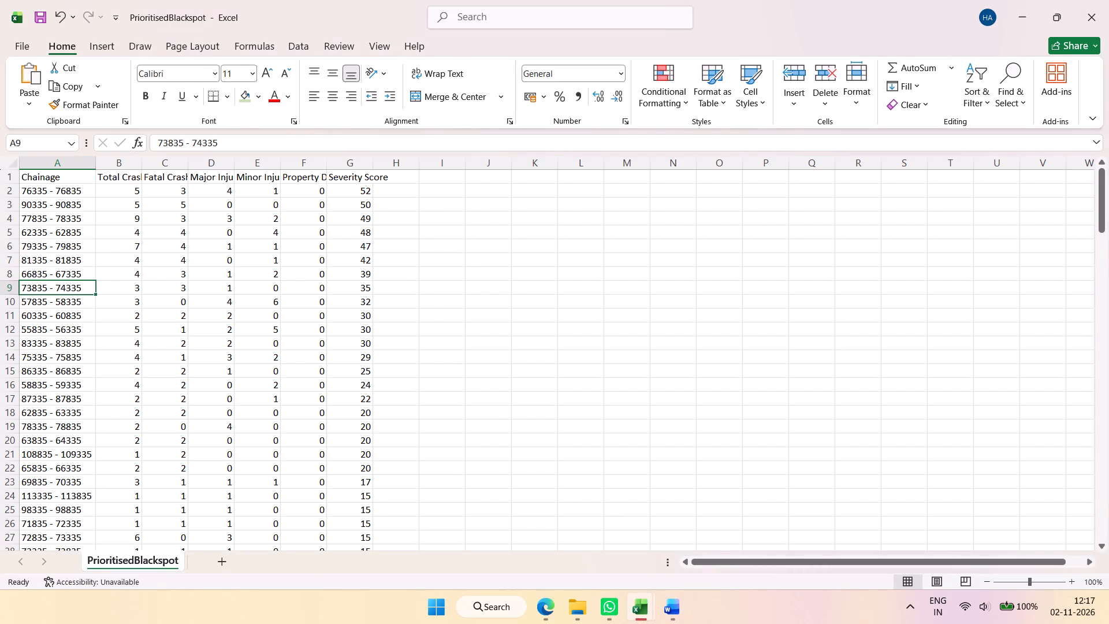
key("alt+Tab")
key("alt+Tab")
Examine the Severity Score column of PrioritisedBlackspot down the list and compare it with the total scores in the report's Table 10-1.
left_click(355, 248)
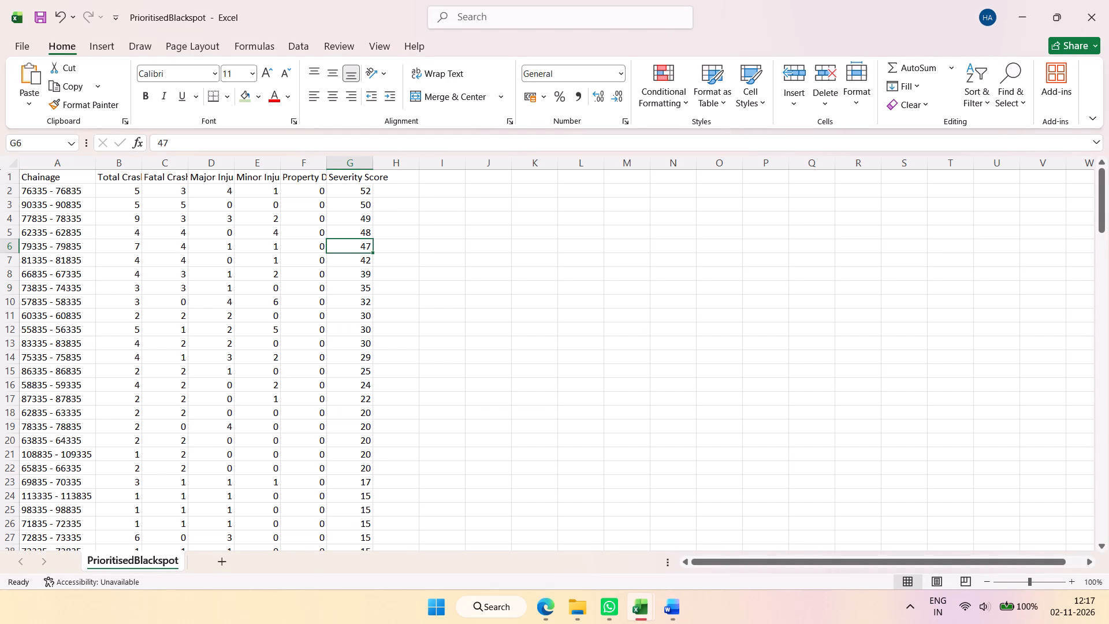
scroll(109, 413, "down", 1)
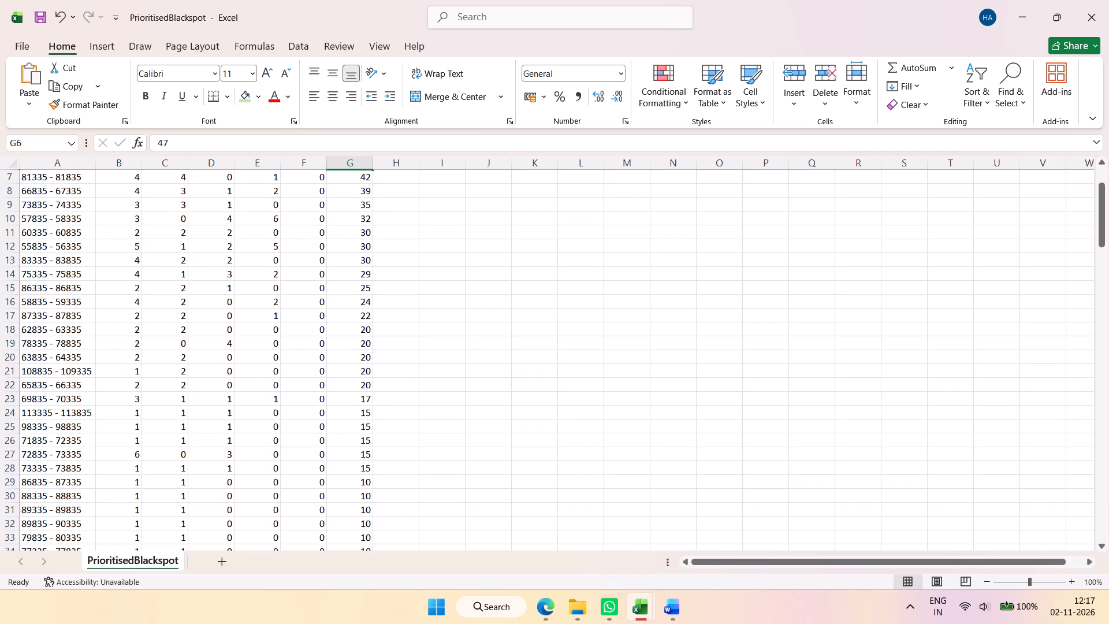
scroll(110, 407, "down", 2)
scroll(110, 407, "up", 7)
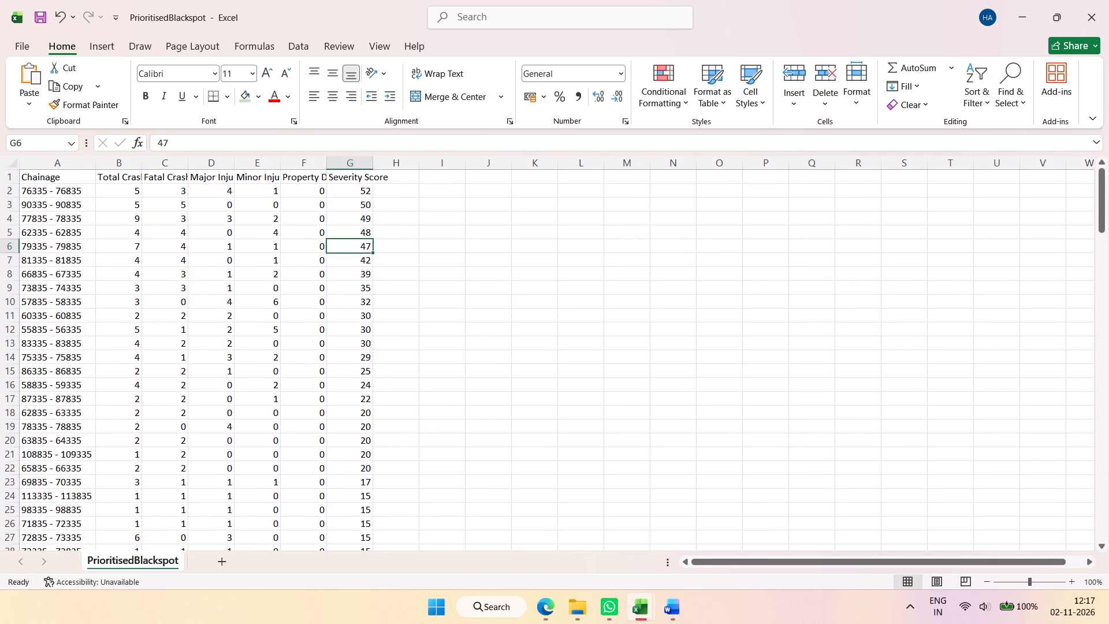
key("alt+Tab")
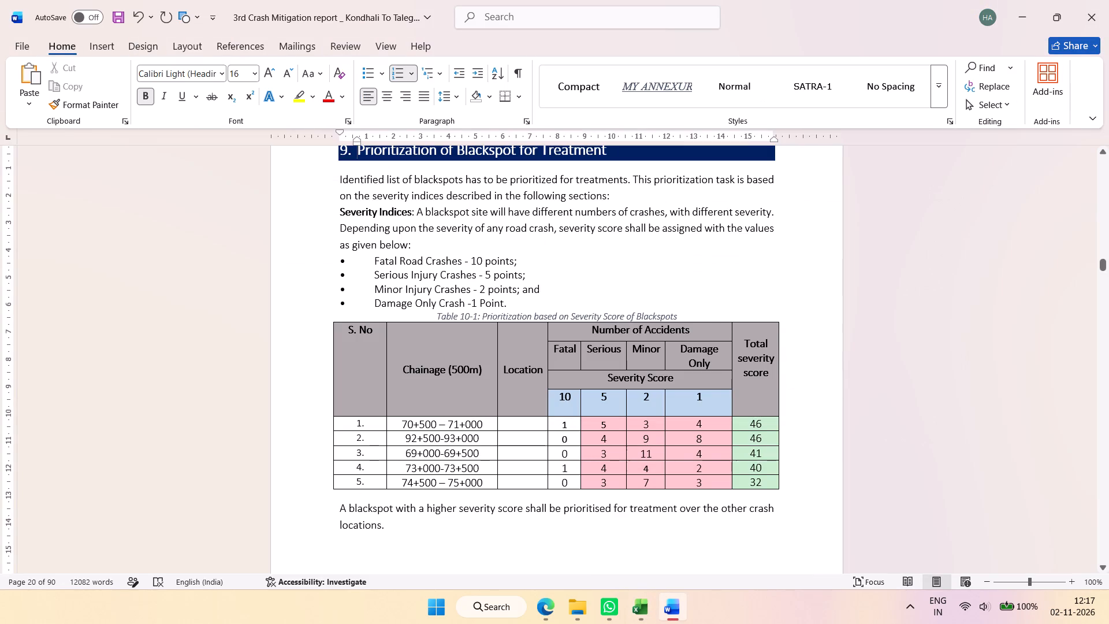
key("alt+Tab")
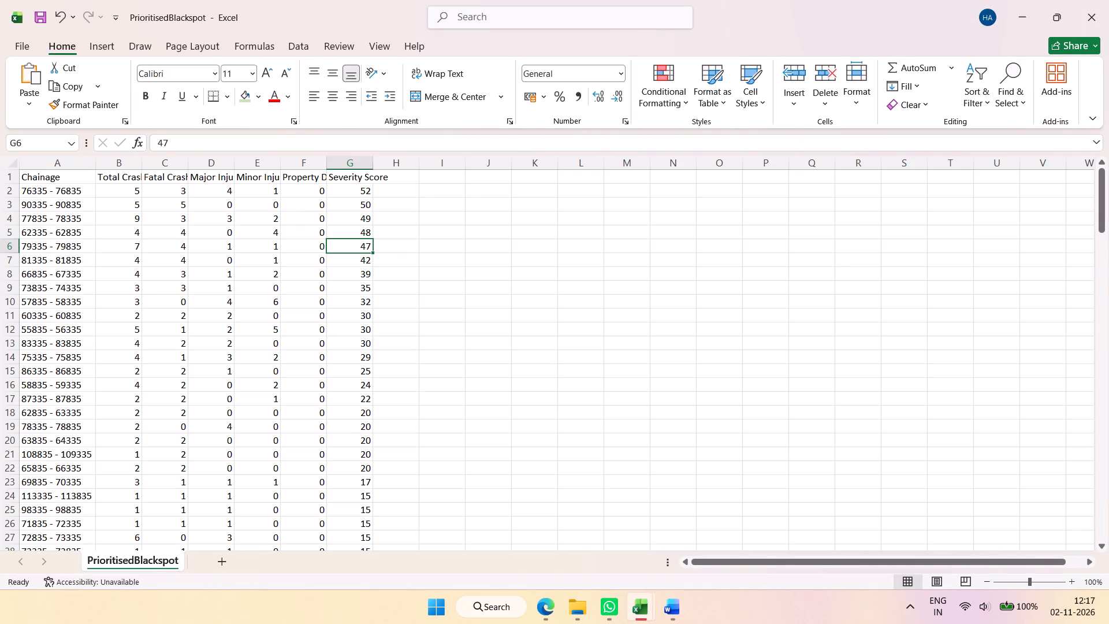
Look through the Chainage and crash columns of PrioritisedBlackspot for the stretches listed in the report's Table 10-1.
left_click(57, 331)
left_click(60, 382)
left_click(72, 407)
left_click(122, 439)
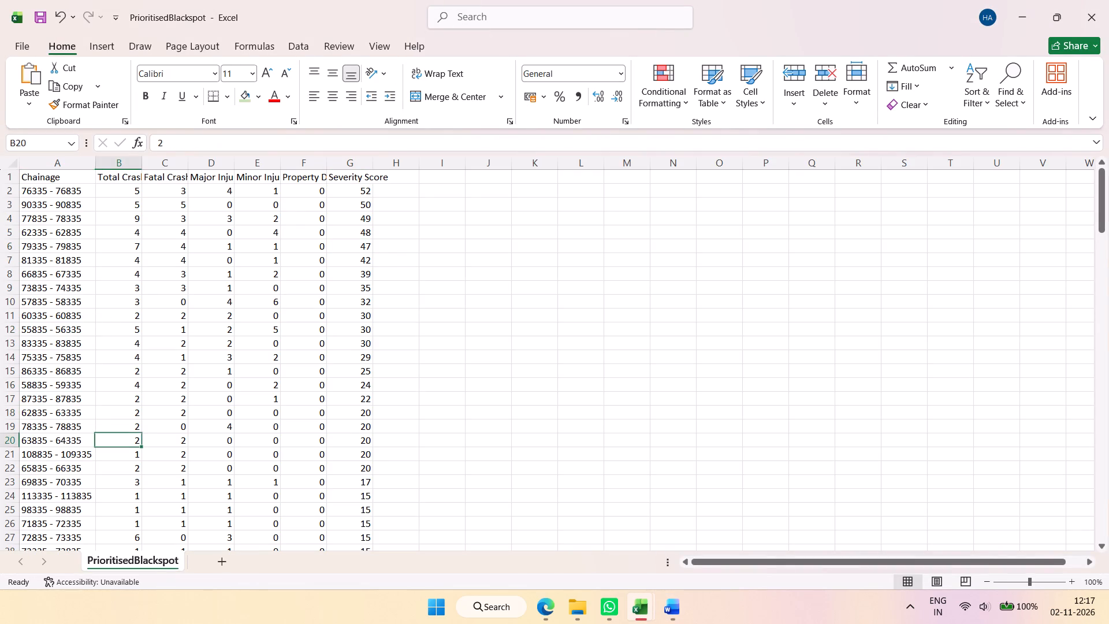
left_click(174, 356)
left_click(98, 257)
left_click(70, 243)
left_click(53, 210)
left_click(53, 196)
left_click(55, 187)
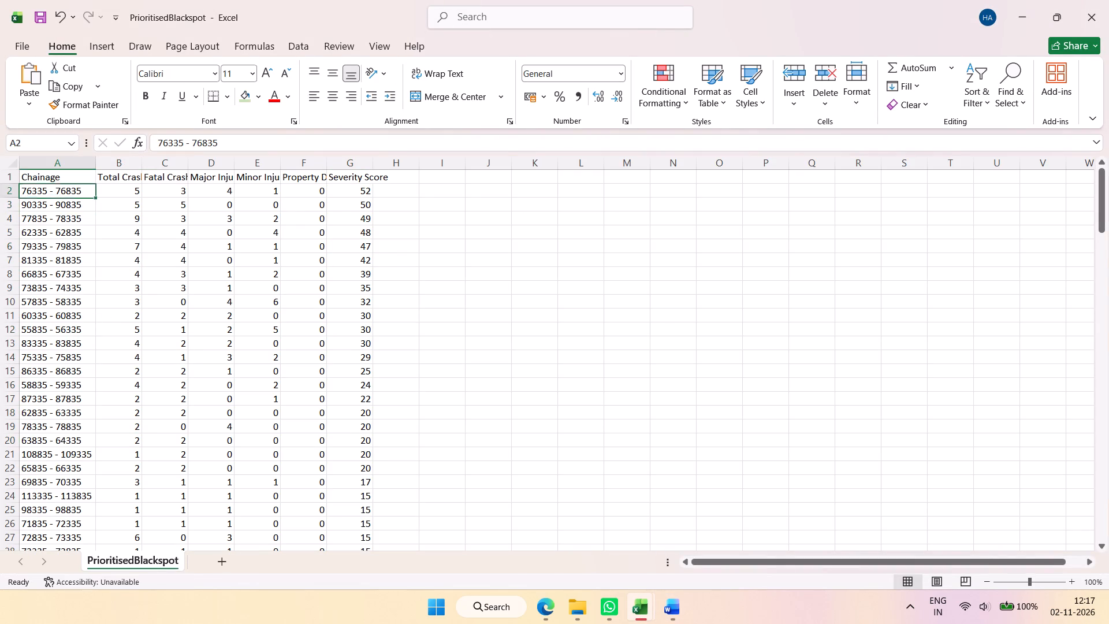
left_click(66, 213)
left_click(68, 237)
left_click(67, 280)
left_click_drag(66, 310, 65, 321)
left_click_drag(66, 358, 69, 365)
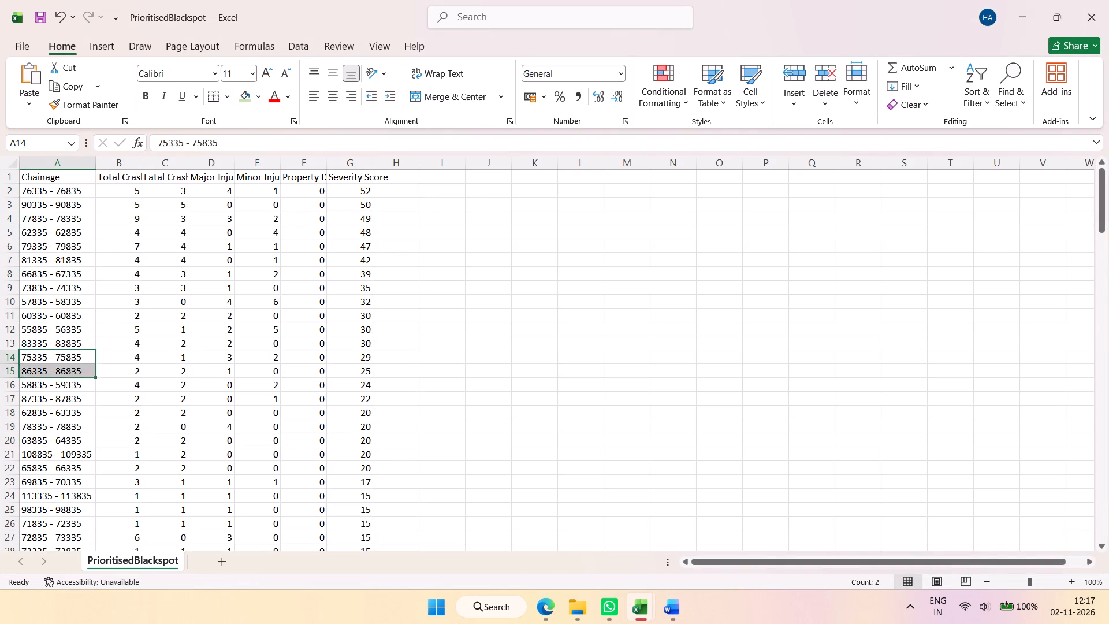
left_click(68, 389)
key("alt+Tab")
key("alt+Tab")
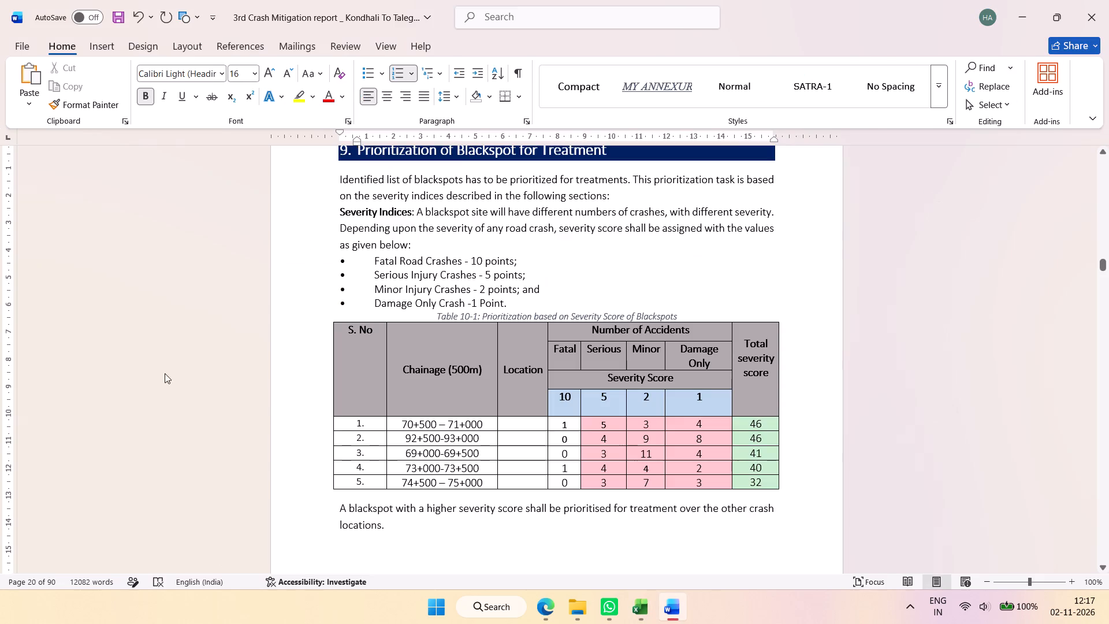
Close the PrioritisedBlackspot workbook and the Analysis folder window.
left_click(1108, 0)
left_click(580, 325)
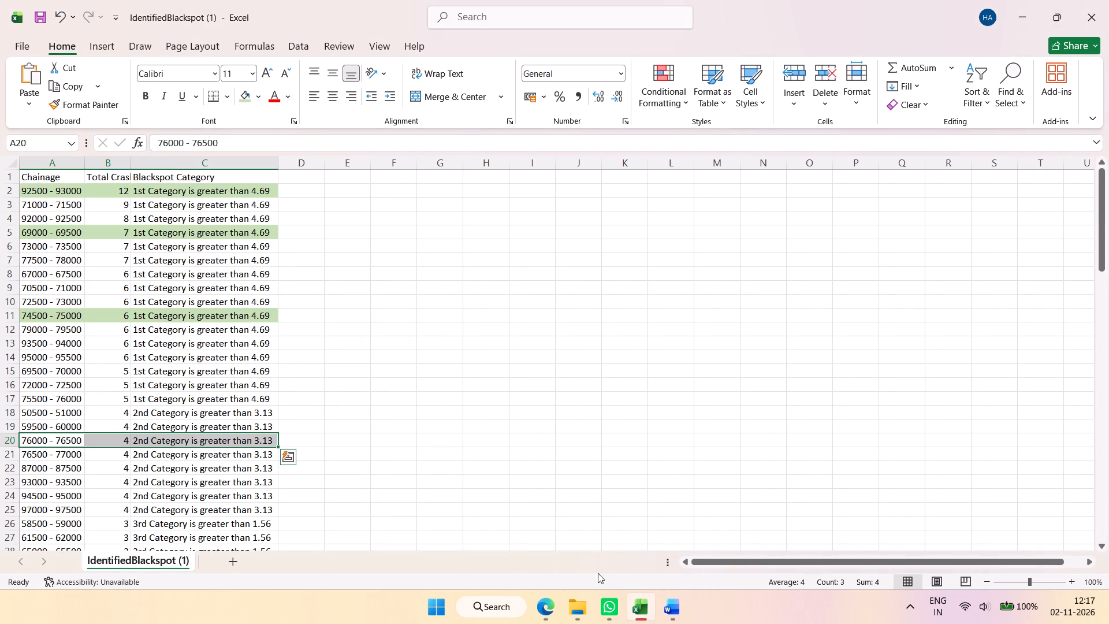
left_click(579, 608)
left_click(647, 528)
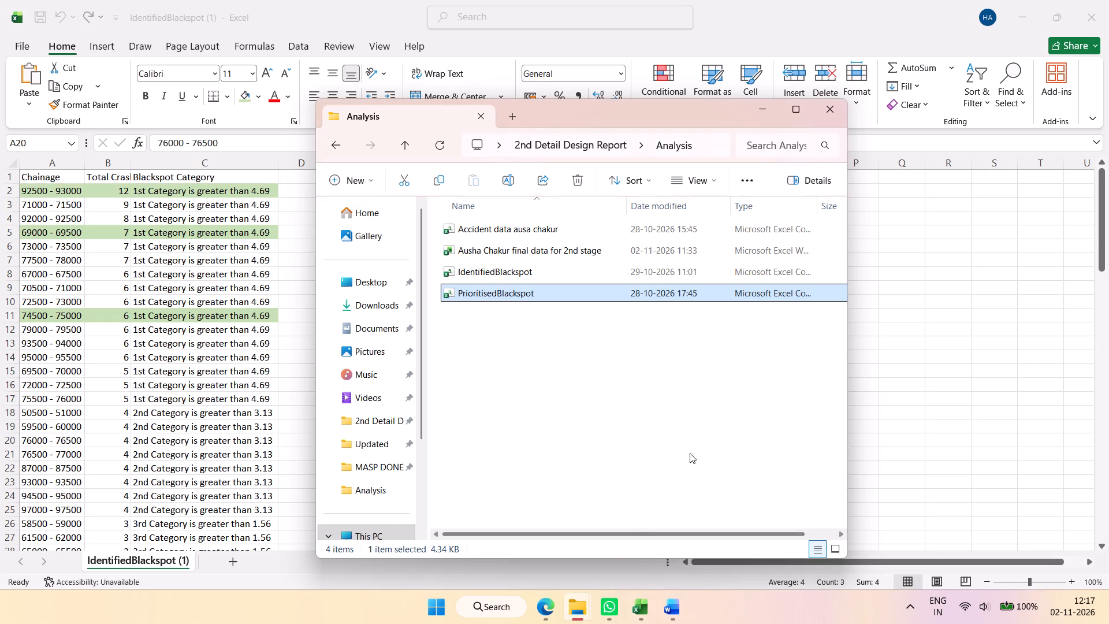
left_click(825, 117)
Open the PrioritisedBlackspot file from Amrawati's Accident Analysis 2026 folder, under kondhali talegaon, 6month analysis result.
left_click(1108, 623)
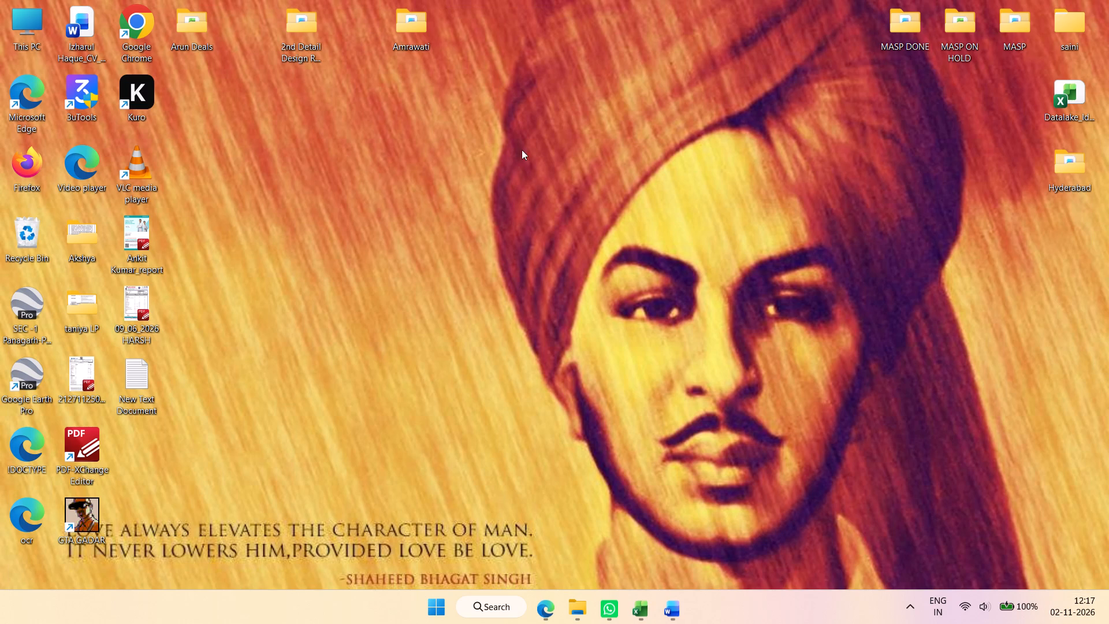
left_click(417, 51)
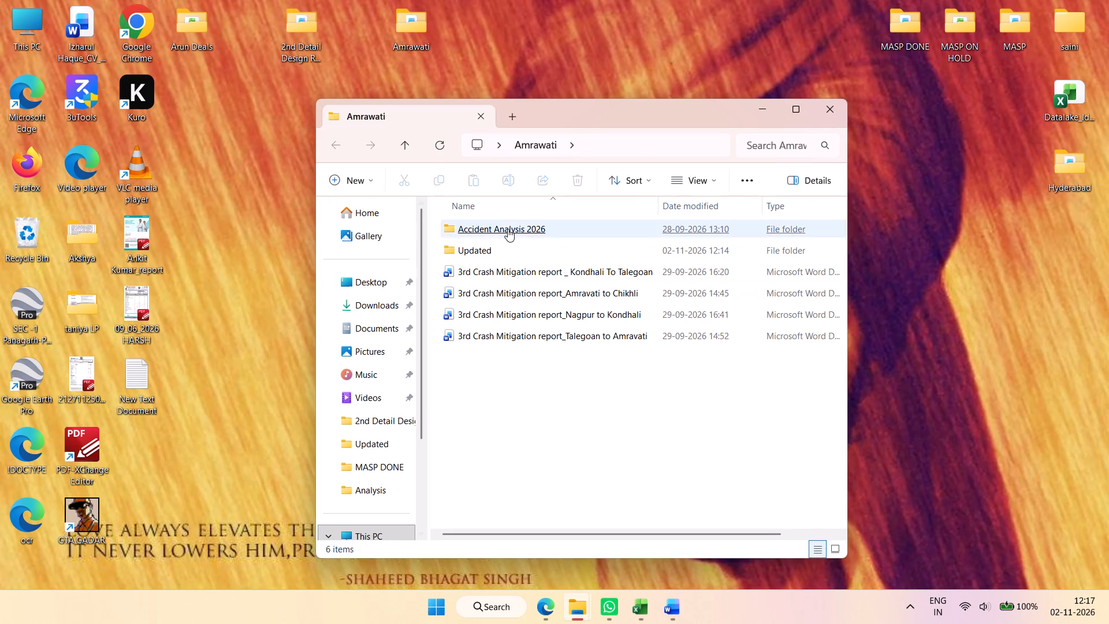
left_click(508, 229)
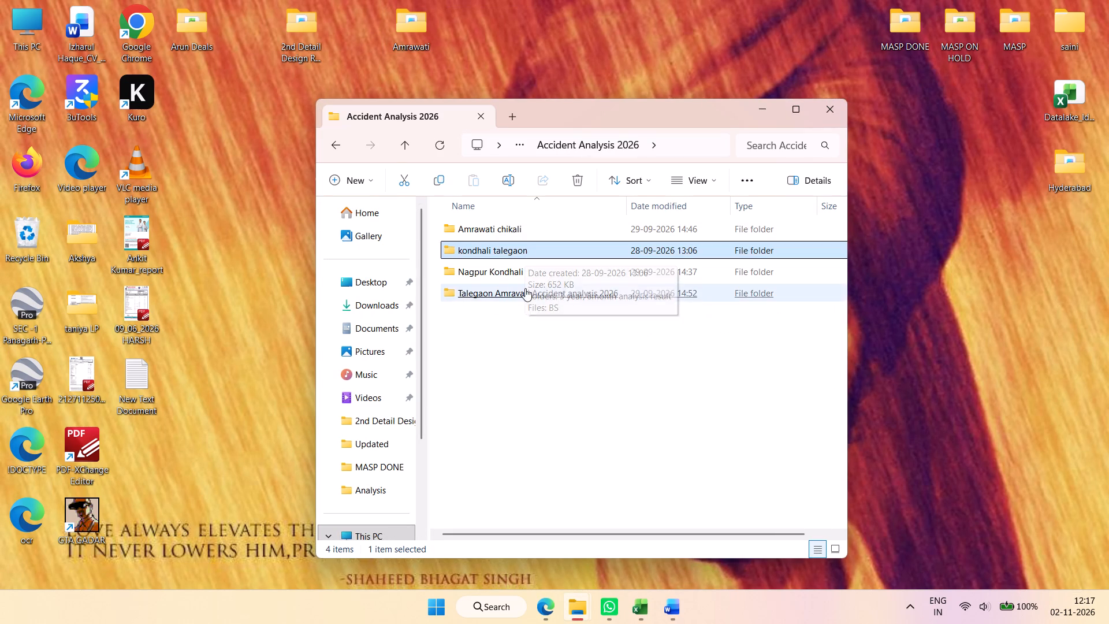
left_click(525, 288)
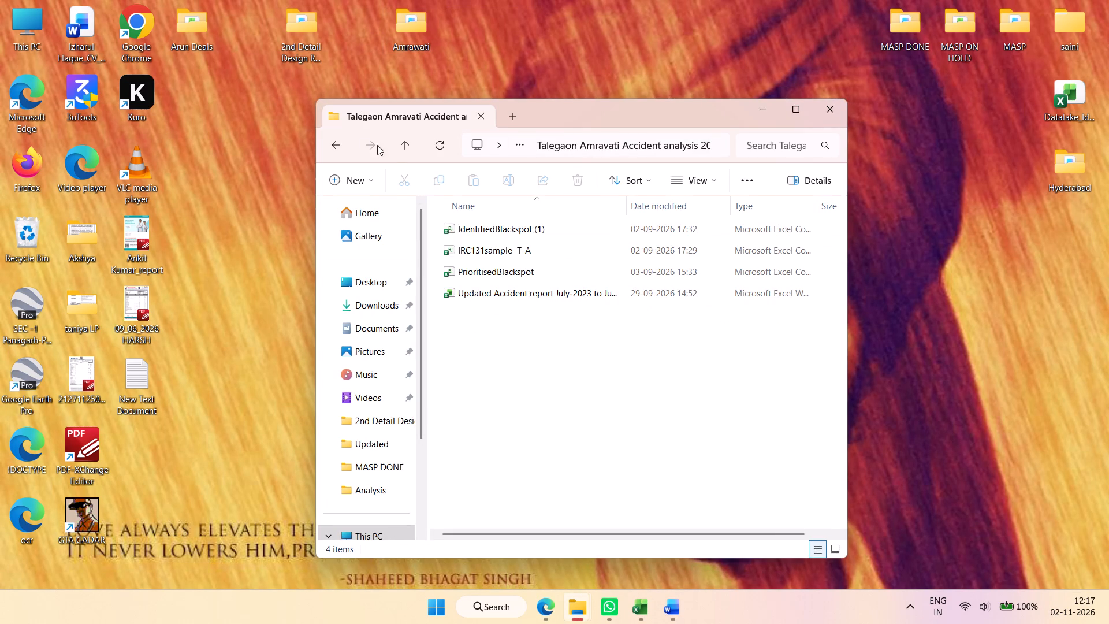
left_click(341, 144)
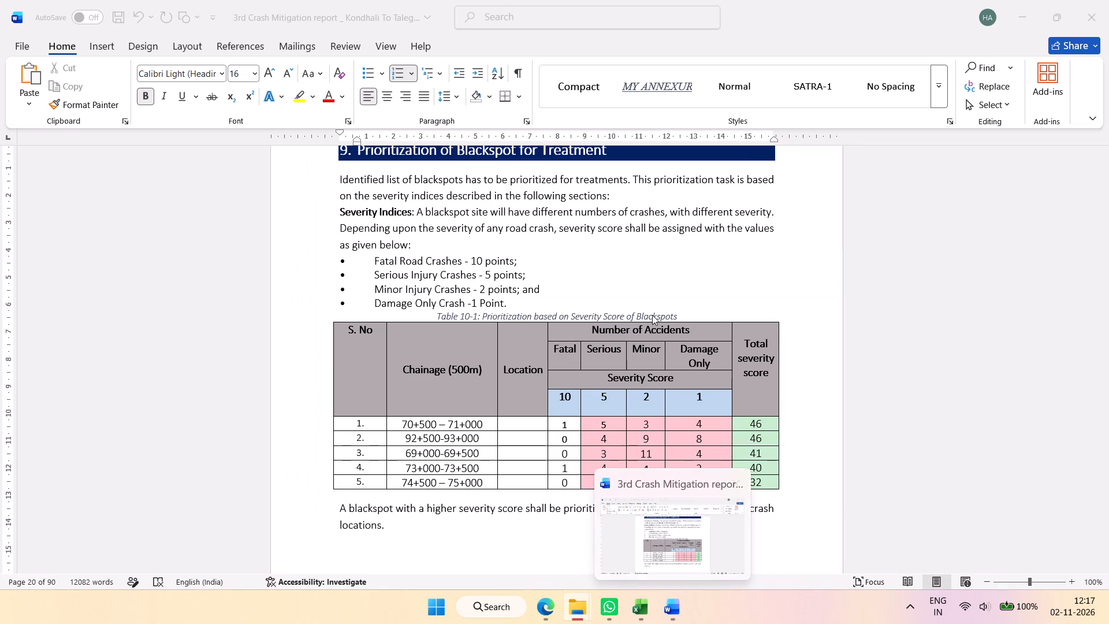
left_click(511, 252)
left_click(505, 242)
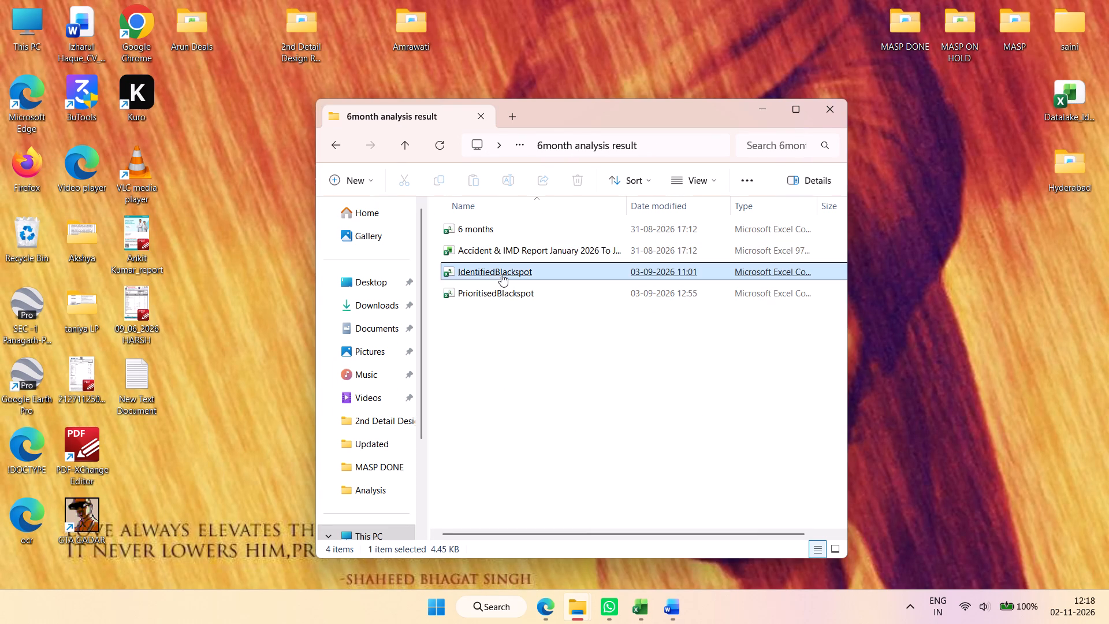
left_click(500, 292)
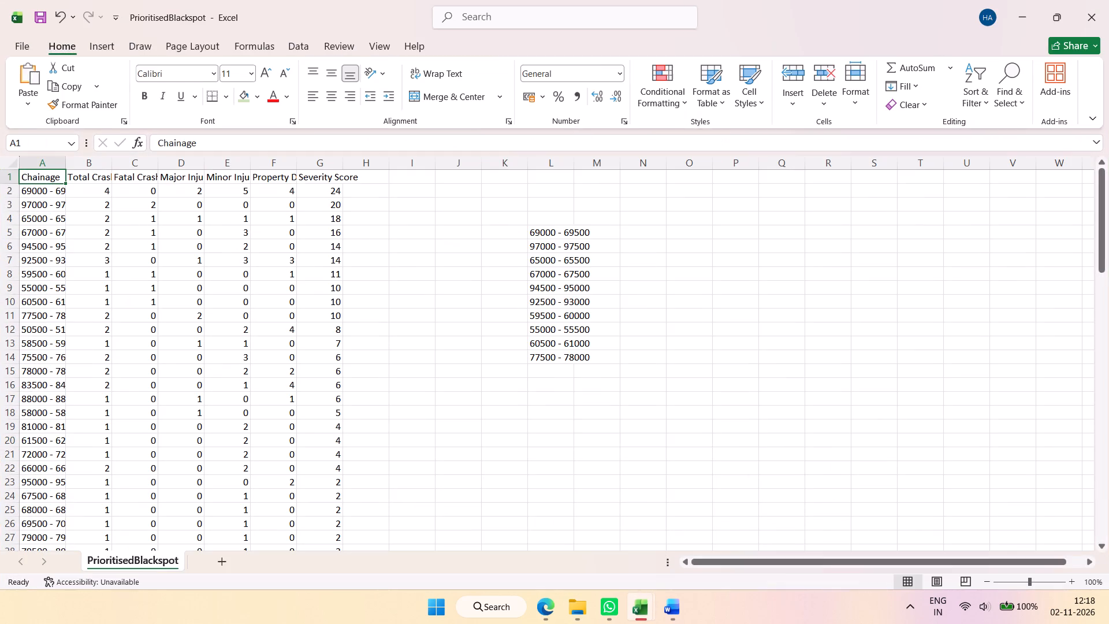
Widen the Chainage, Total Crashes and Fatal Crashes columns to fit their contents.
double_click(65, 157)
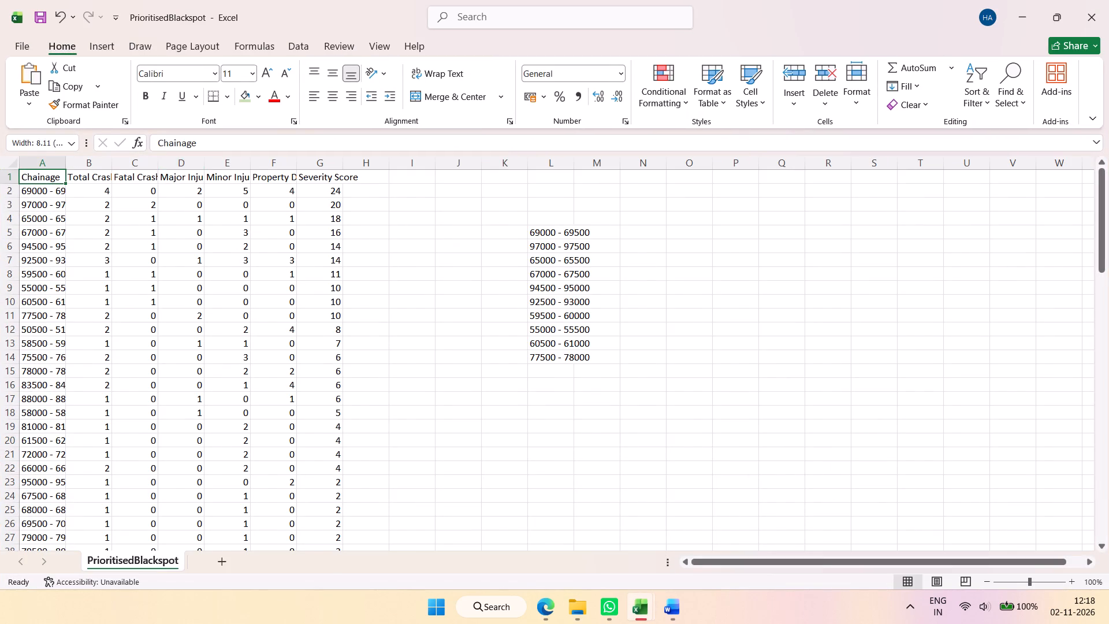
left_click(340, 187)
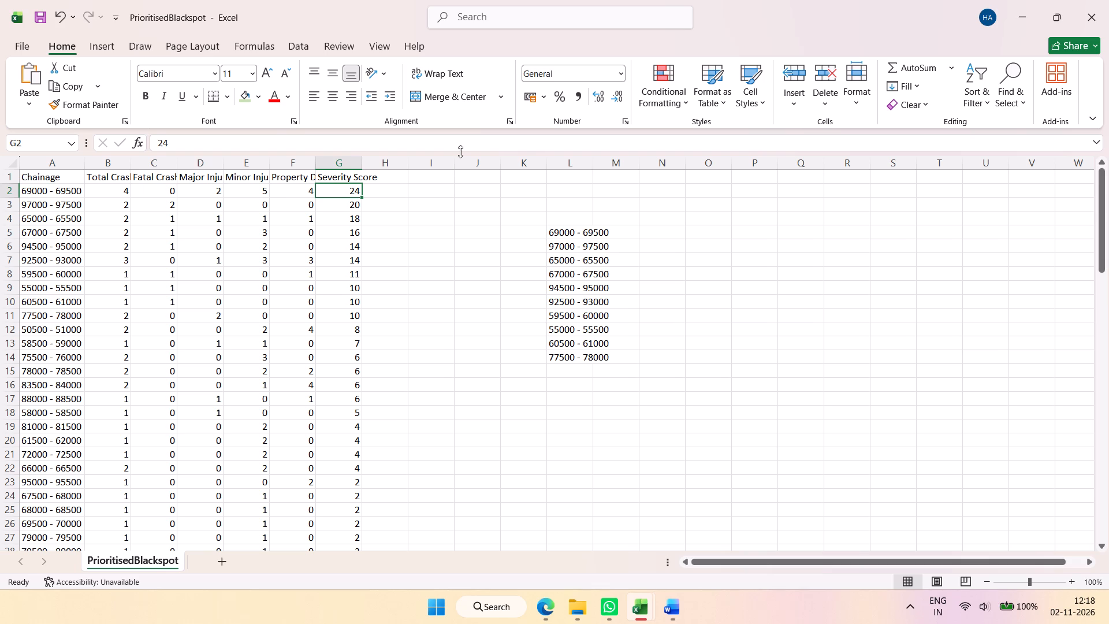
left_click(576, 358)
left_click(572, 250)
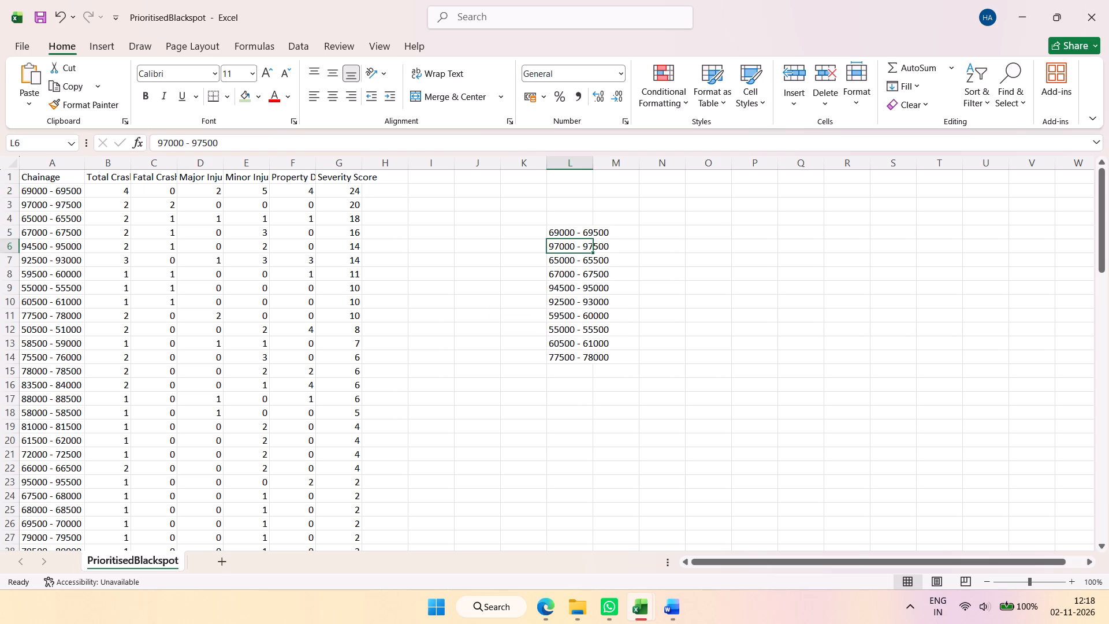
double_click(84, 161)
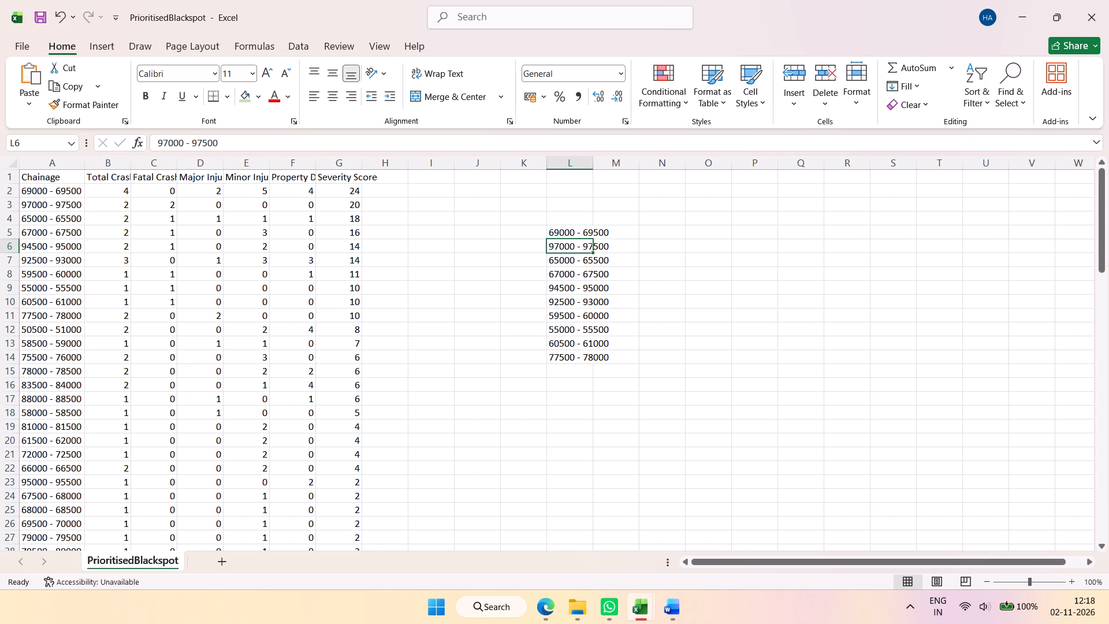
double_click(128, 166)
double_click(192, 164)
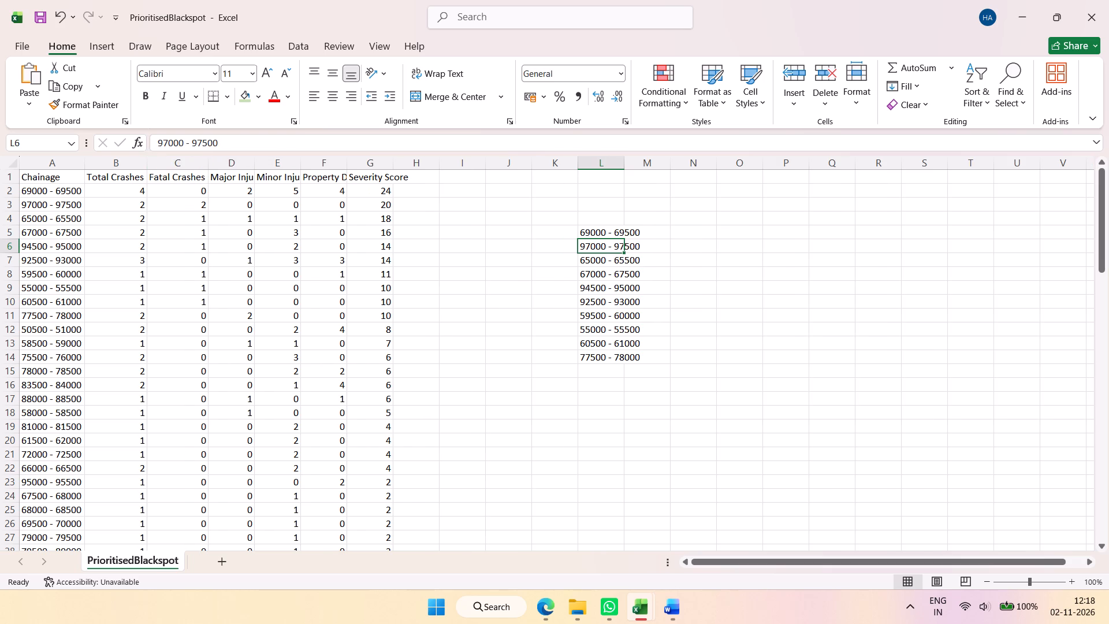
Examine the Total Crashes values for the chainages in the six-month PrioritisedBlackspot sheet.
left_click(115, 194)
left_click(128, 282)
left_click(137, 382)
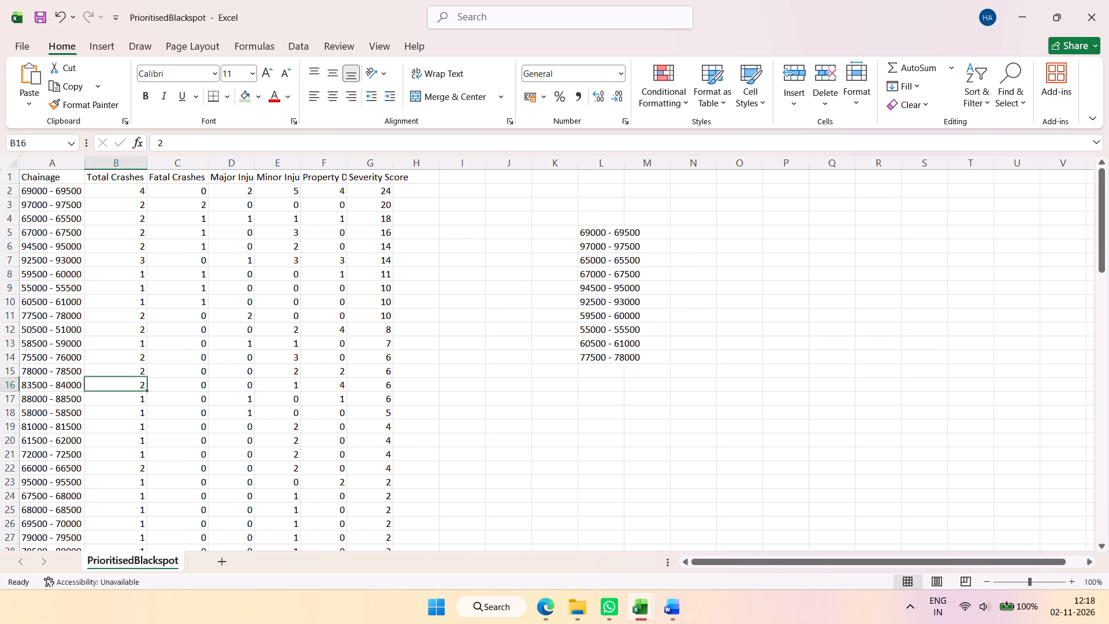
left_click(146, 451)
left_click(140, 248)
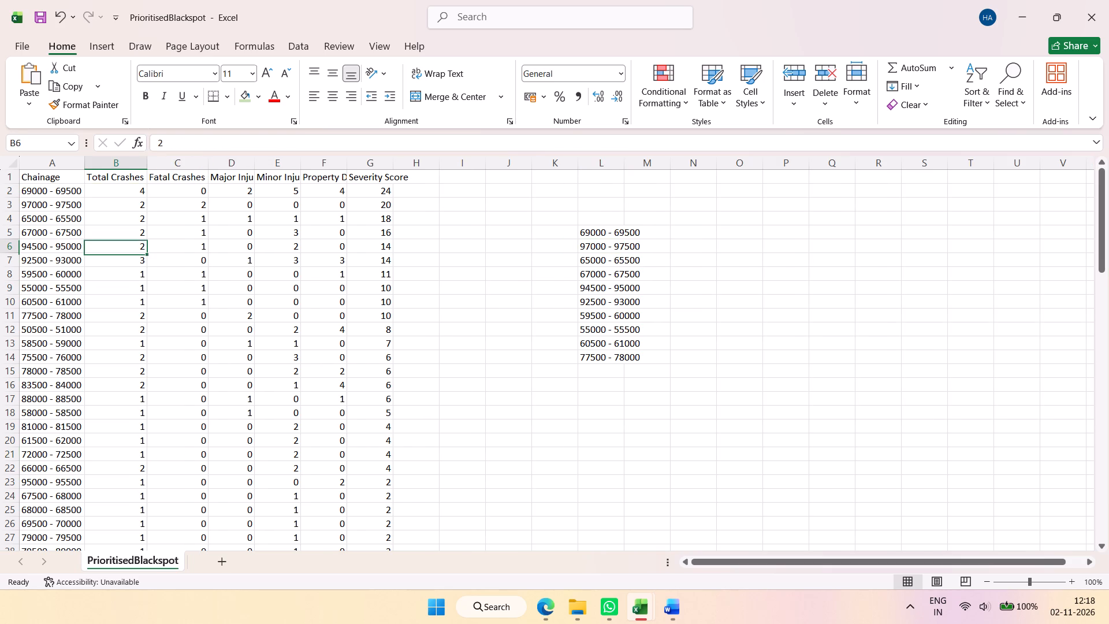
Compare the 69000 - 69500 chainage between the IdentifiedBlackspot (1) and PrioritisedBlackspot workbooks.
key("alt+Tab")
left_click(49, 232)
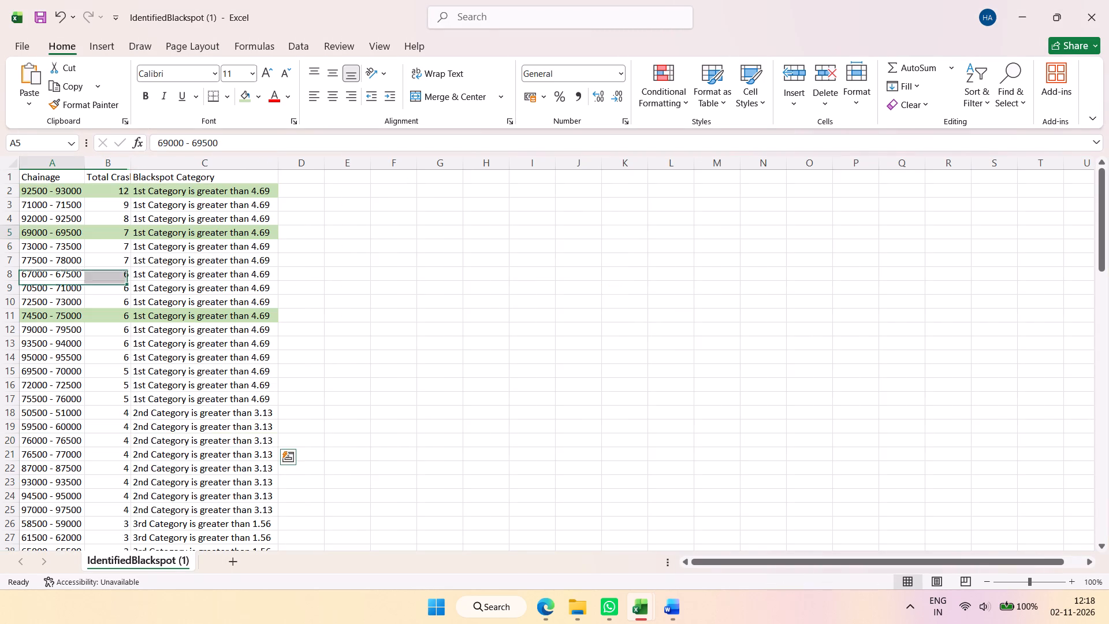
key("alt+Tab")
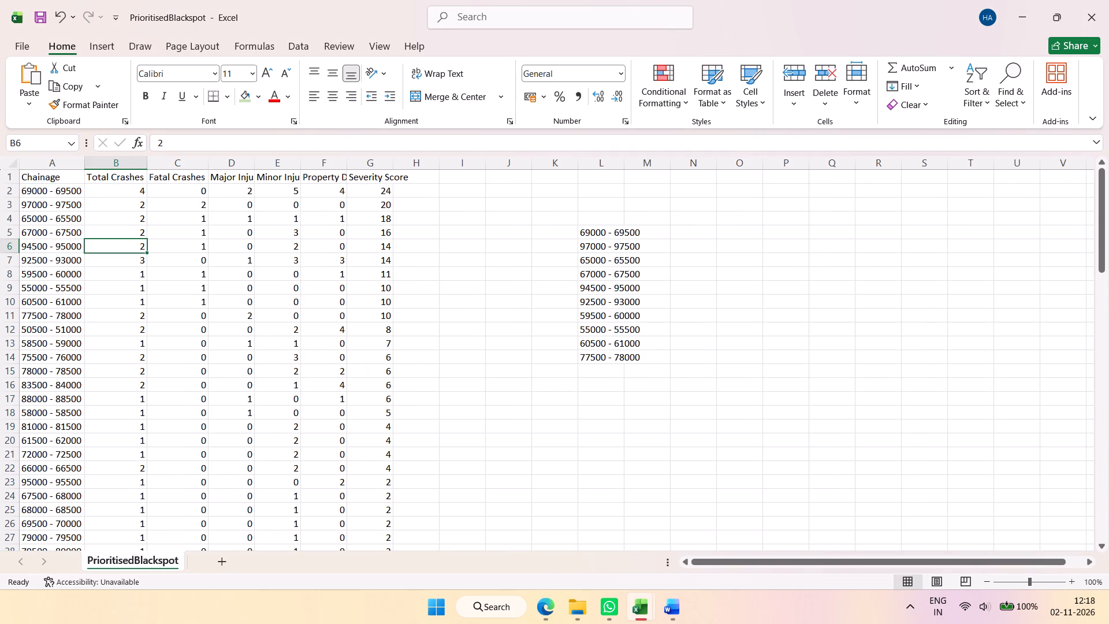
key("alt+Tab")
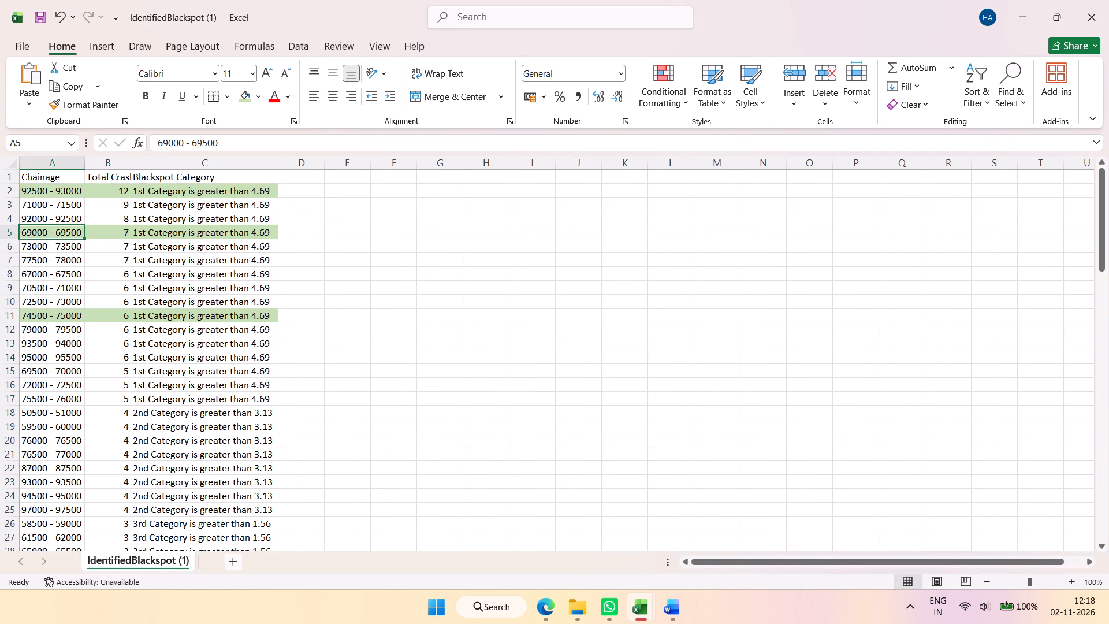
Switch to the 3rd Crash Mitigation report in Word and examine its blackspot identification table and final list of blackspots.
key("alt+Tab")
key("alt+Tab")
key("alt+Tab")
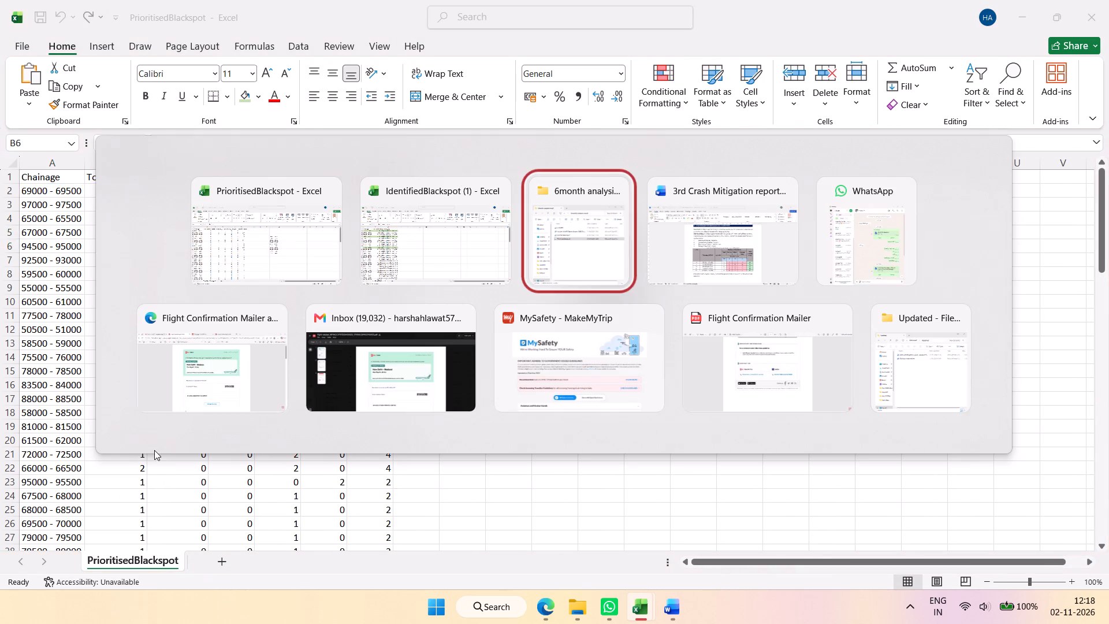
key("alt+Tab")
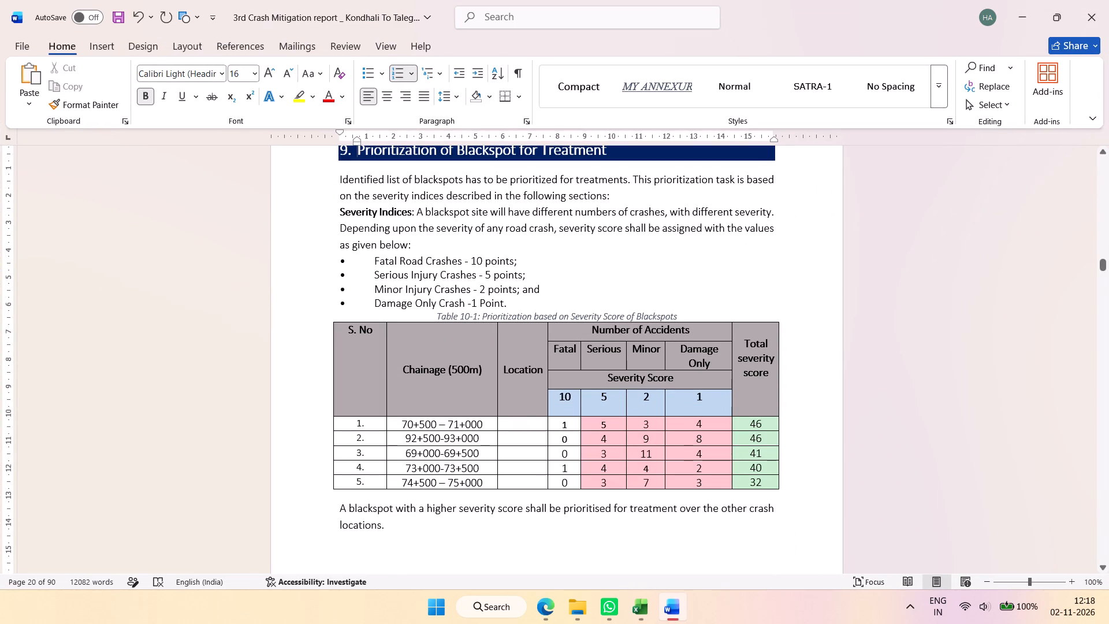
scroll(569, 486, "up", 14)
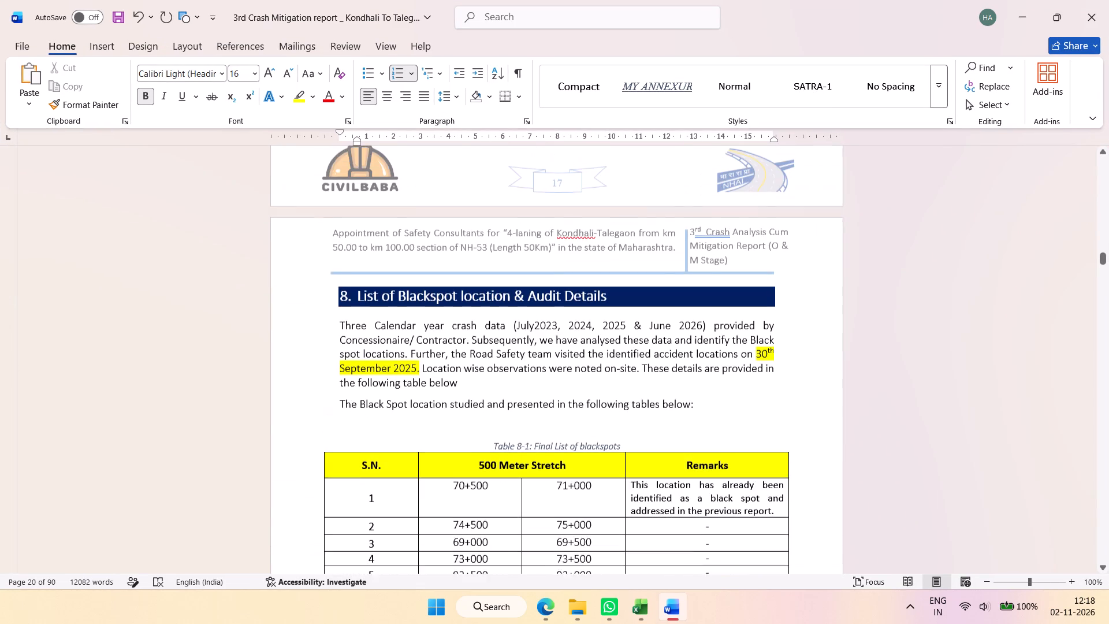
scroll(568, 486, "down", 20)
scroll(568, 486, "down", 4)
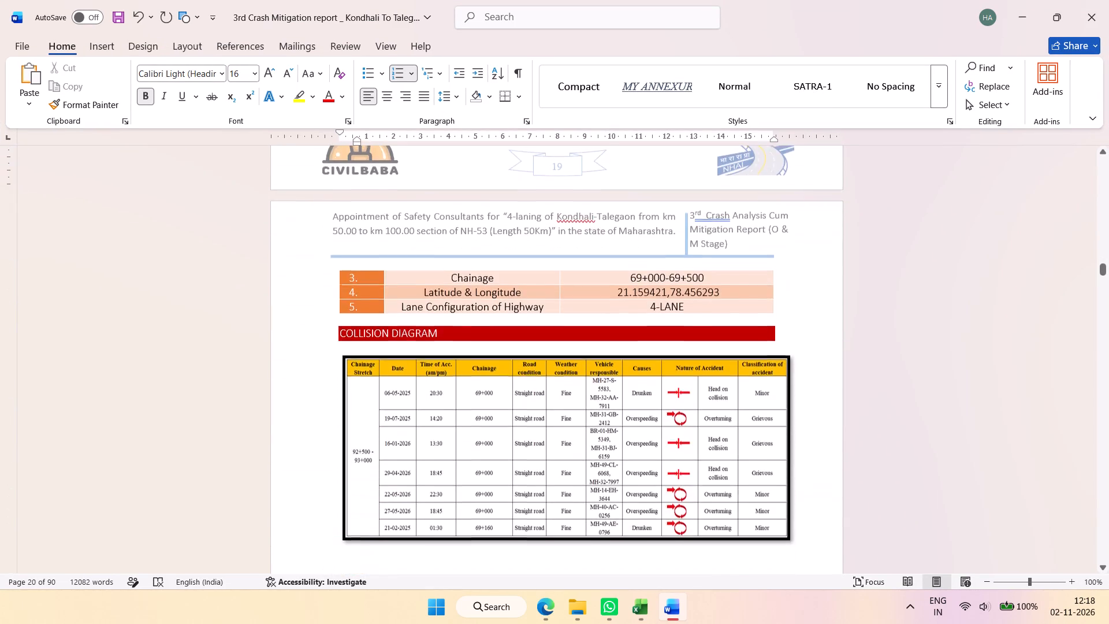
scroll(550, 475, "up", 17)
scroll(550, 475, "up", 13)
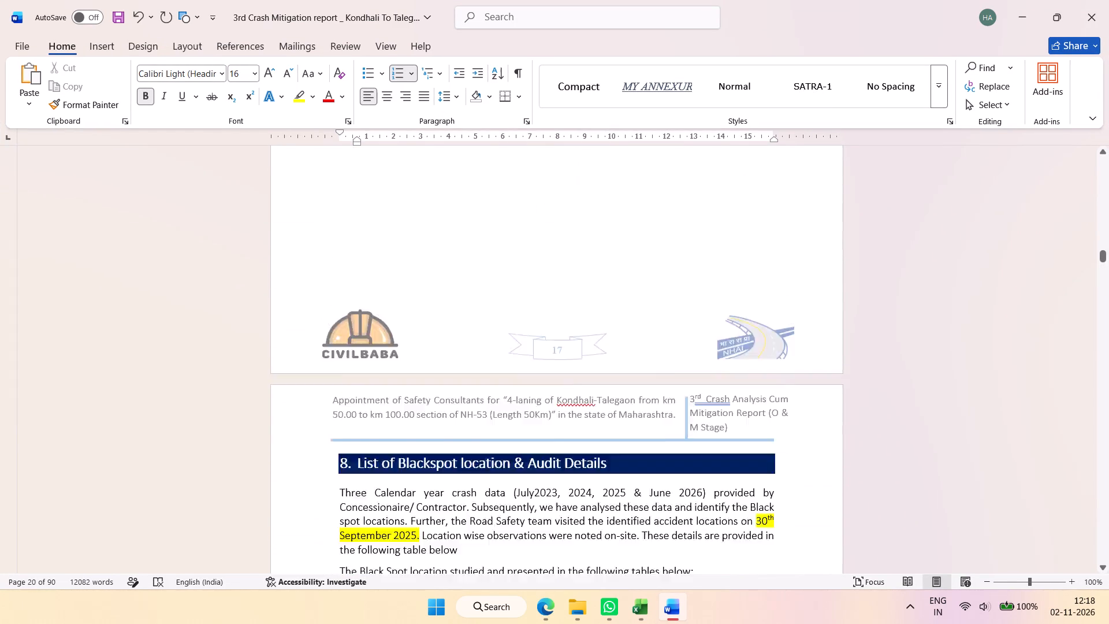
scroll(550, 475, "up", 3)
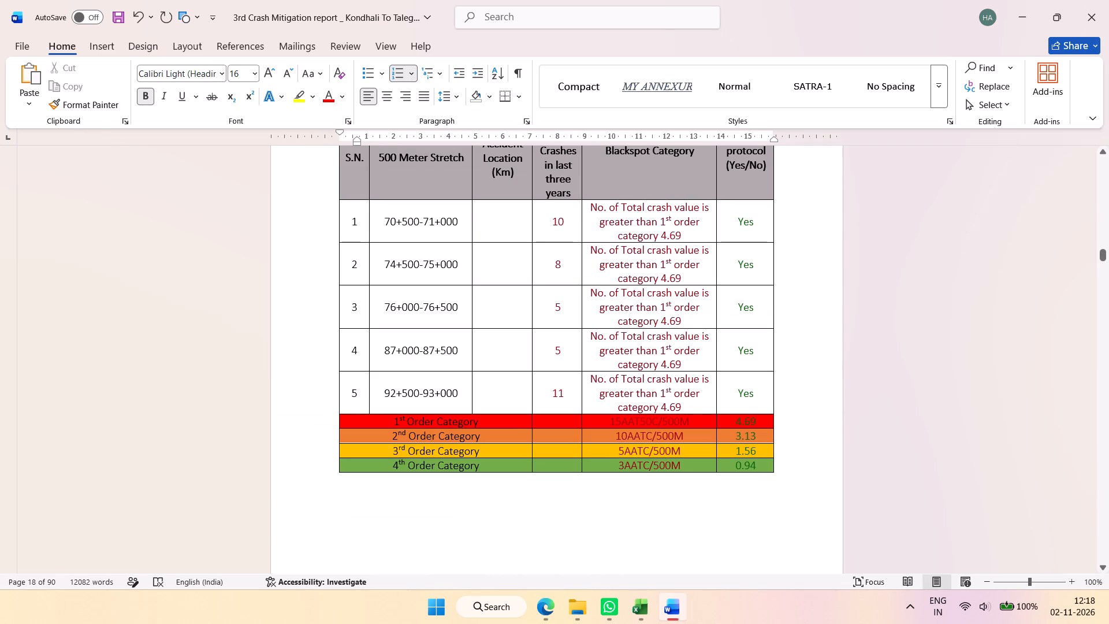
scroll(513, 404, "up", 10)
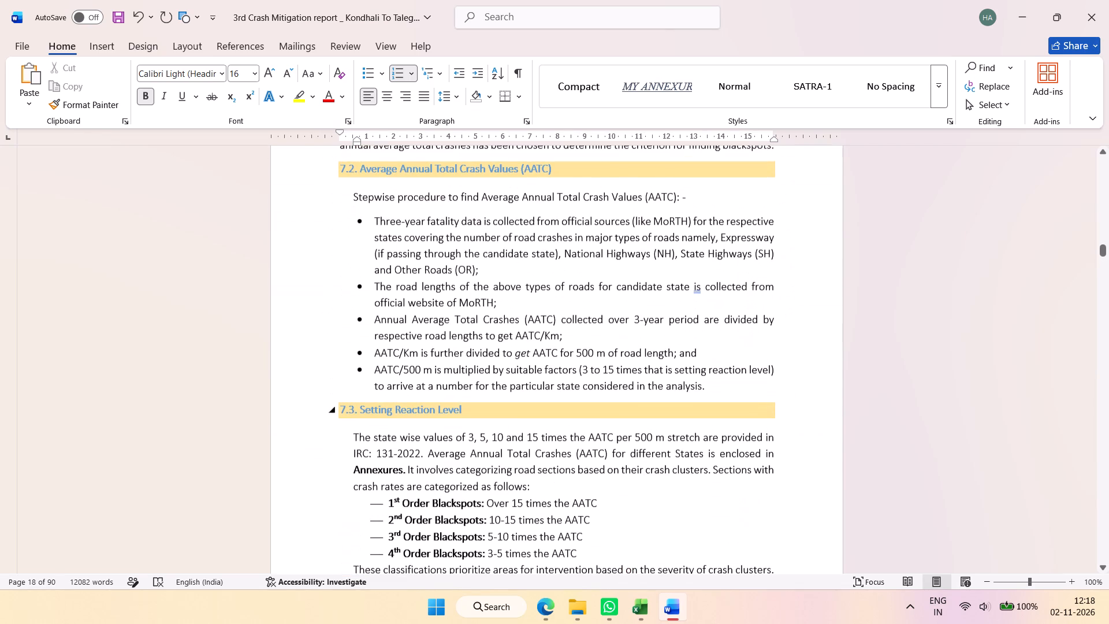
scroll(513, 403, "down", 16)
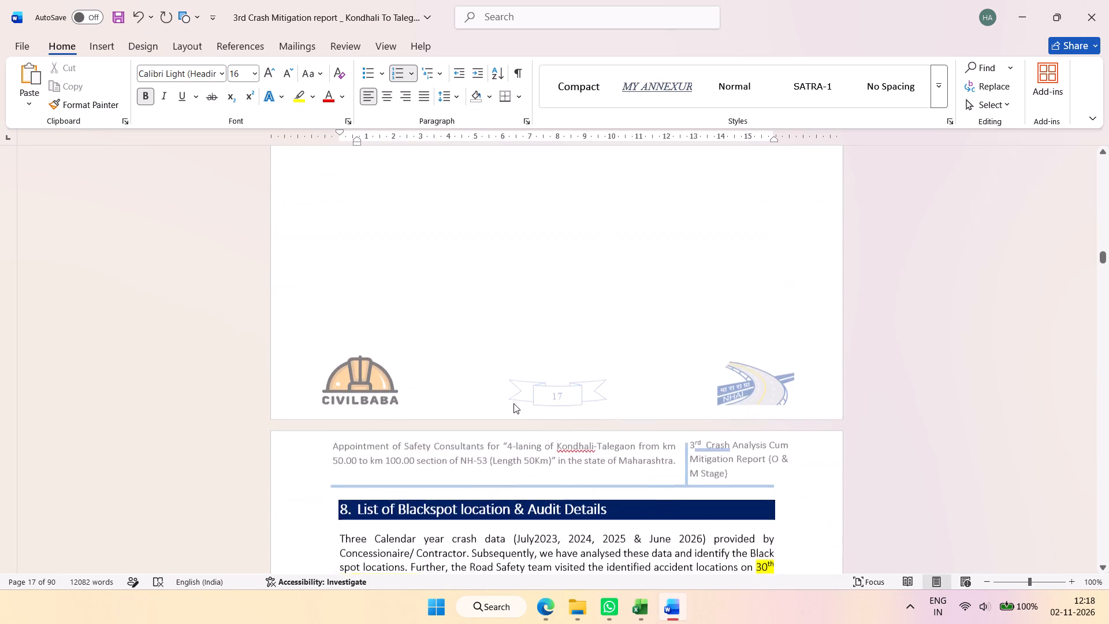
scroll(513, 403, "down", 1)
Check the report's file location and document properties, and return to the PrioritisedBlackspot workbook in Excel.
left_click(401, 7)
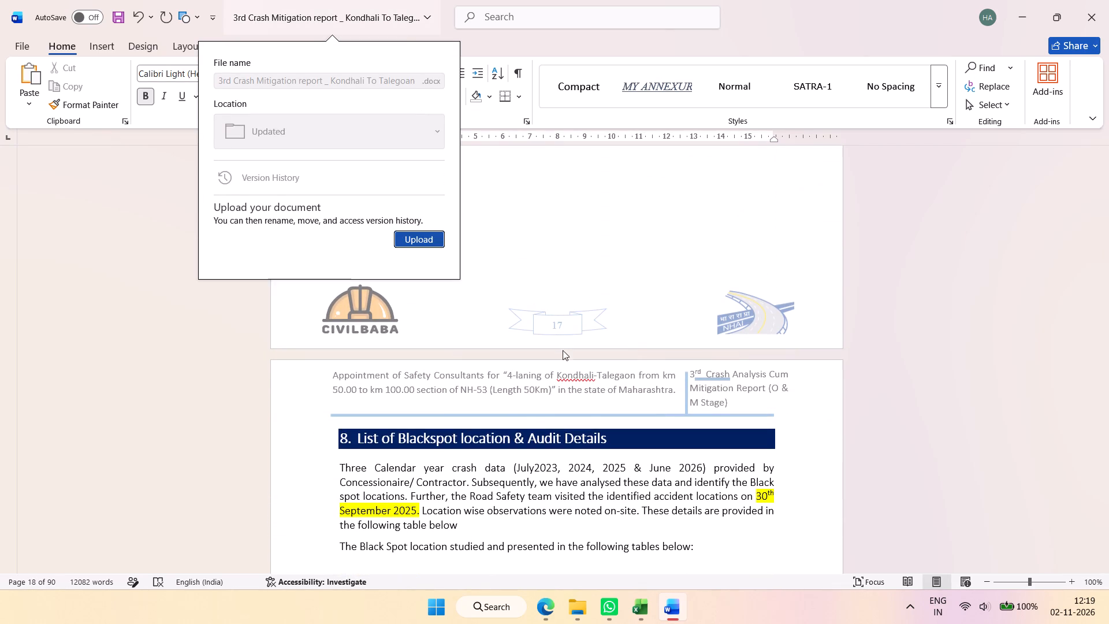
left_click(3, 48)
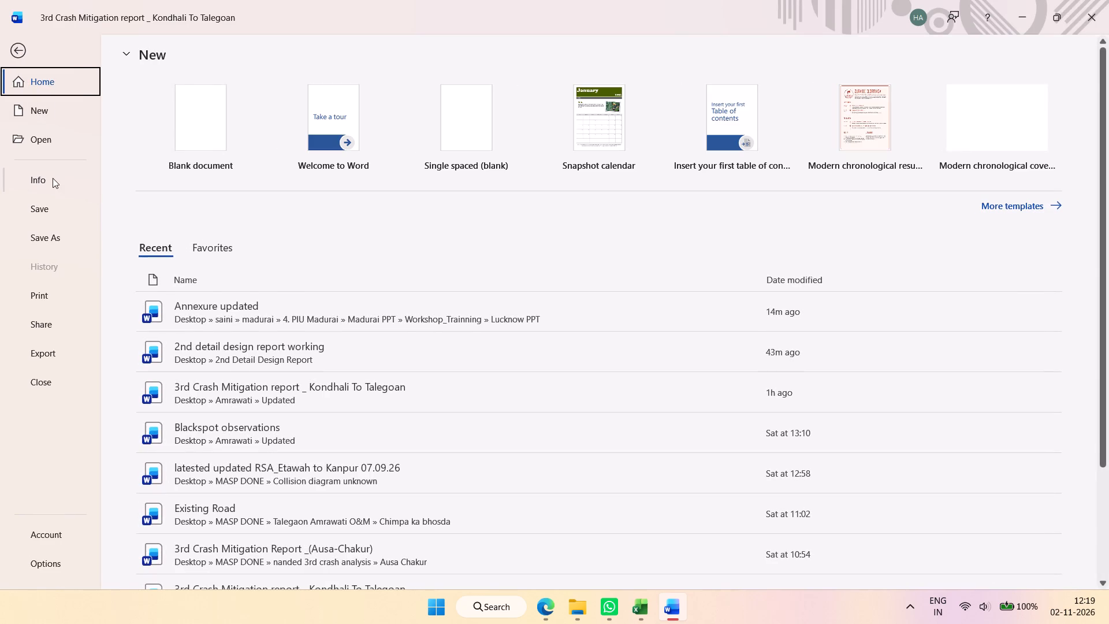
left_click(49, 182)
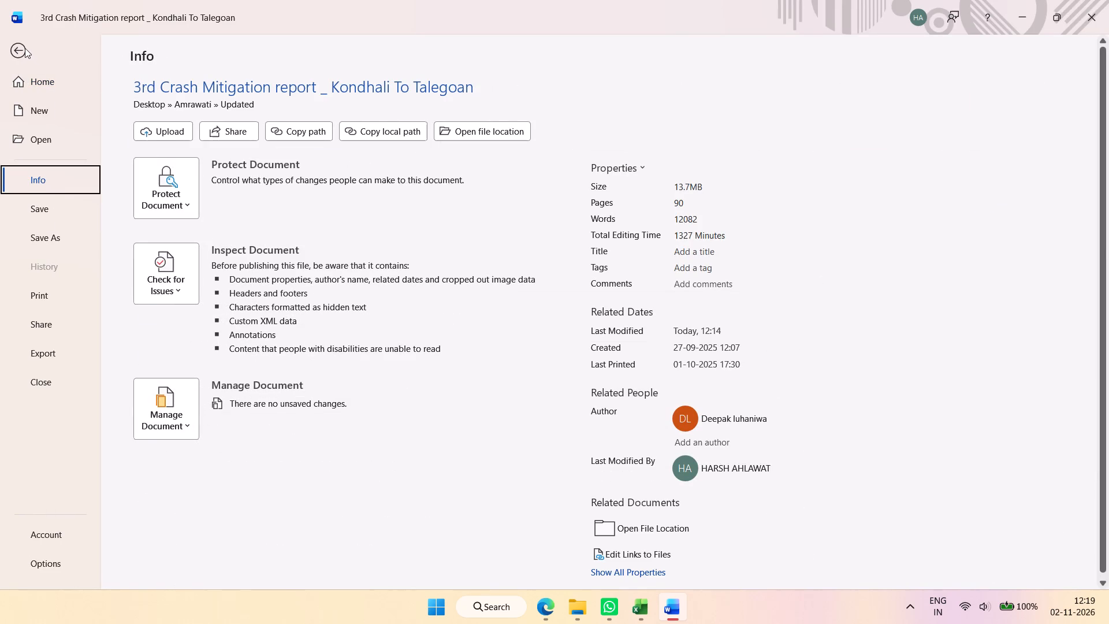
left_click(25, 48)
left_click(110, 19)
key("alt+Tab")
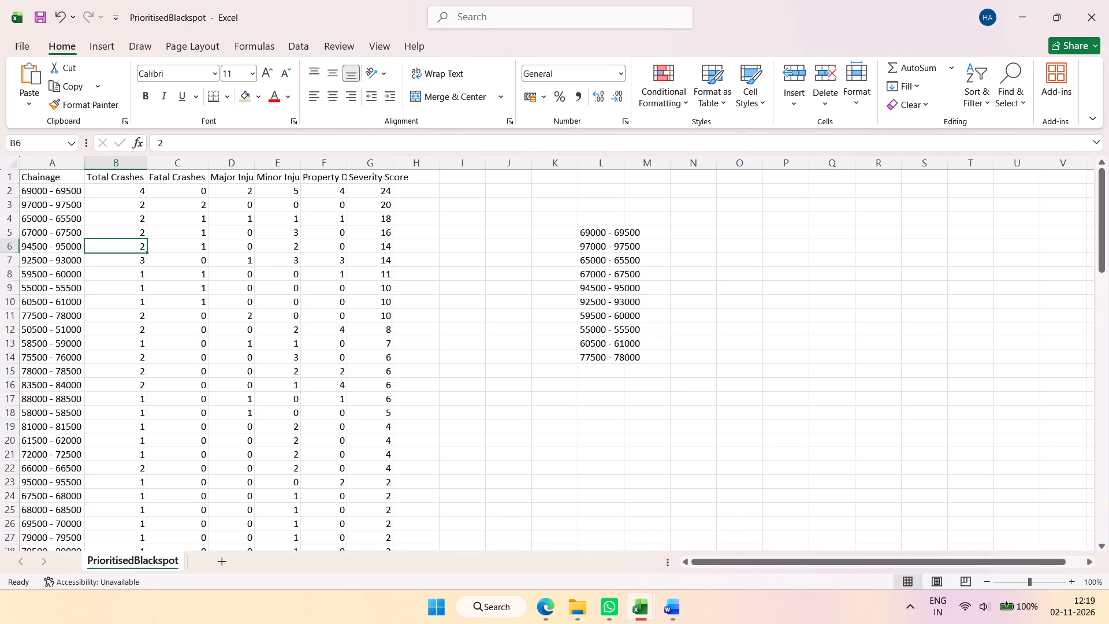
Browse Amrawati's Accident Analysis 2026 folders for kondhali talegaon and reopen PrioritisedBlackspot from the 6month analysis result folder.
left_click(571, 616)
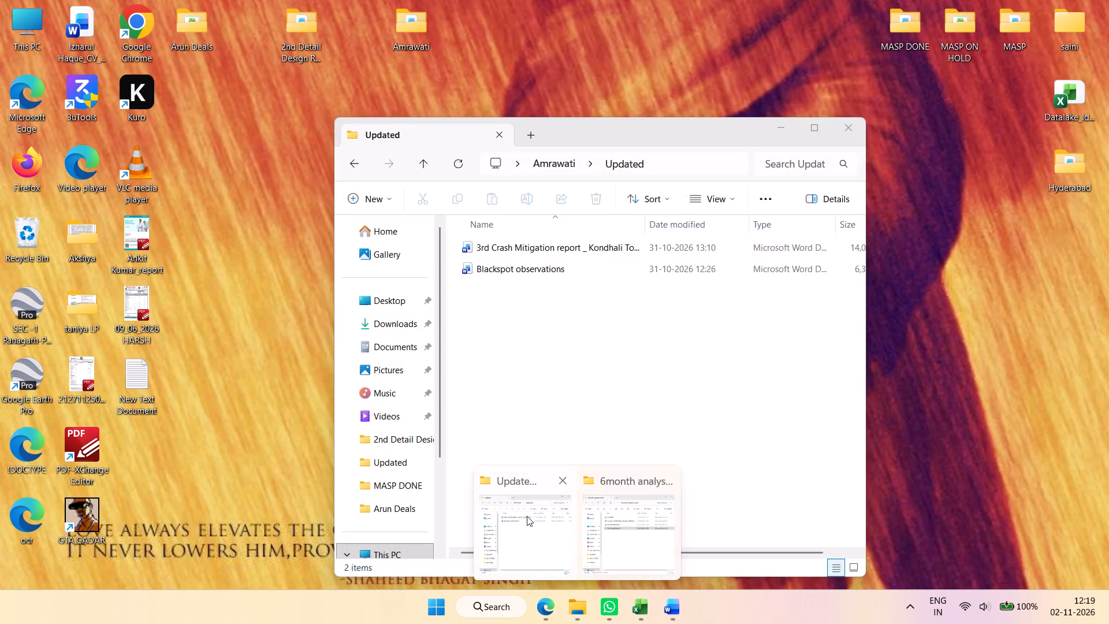
left_click(623, 528)
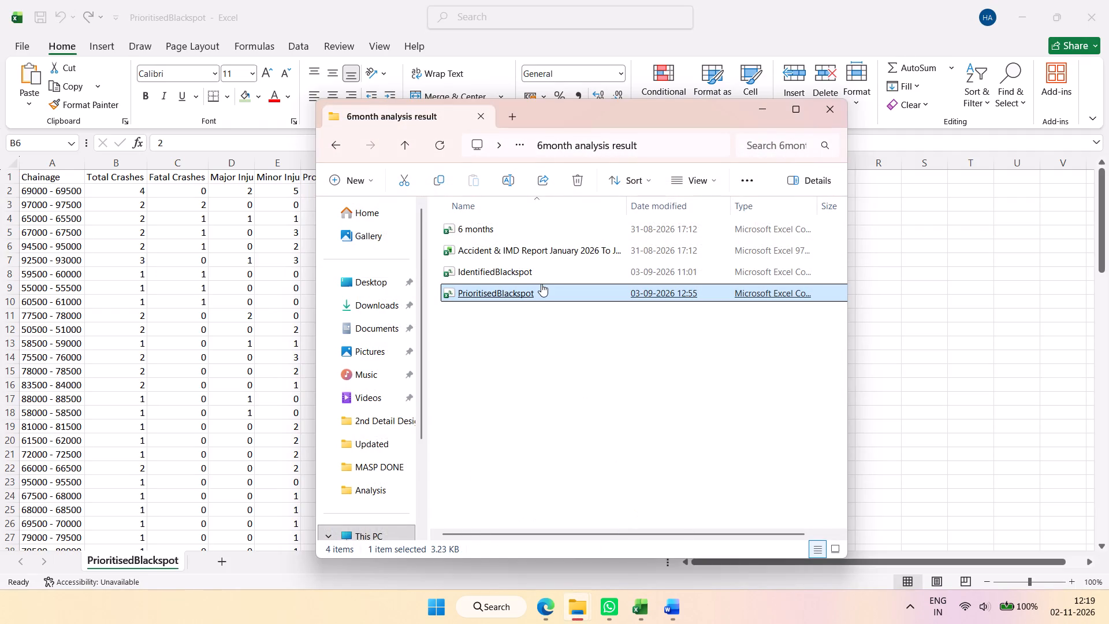
left_click(1108, 623)
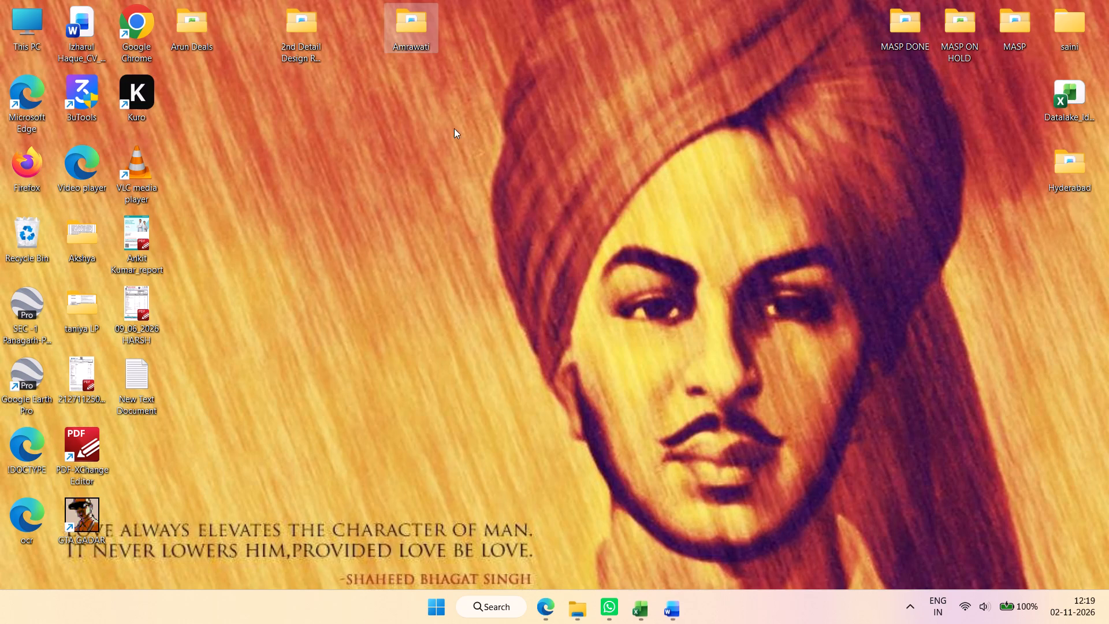
left_click(304, 47)
left_click(496, 252)
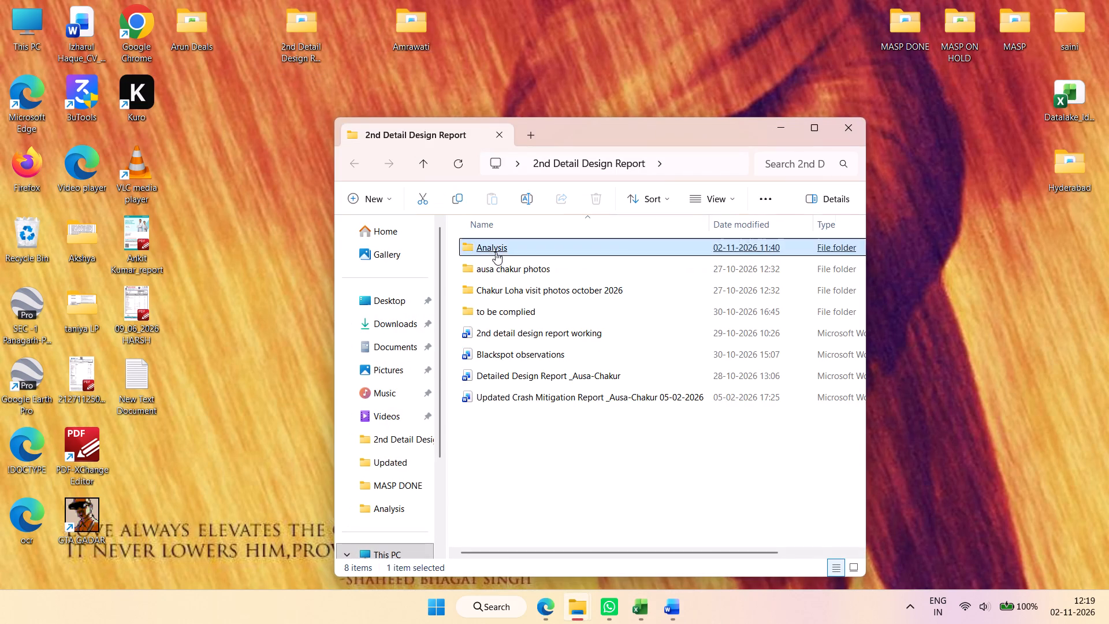
left_click(836, 136)
left_click(413, 38)
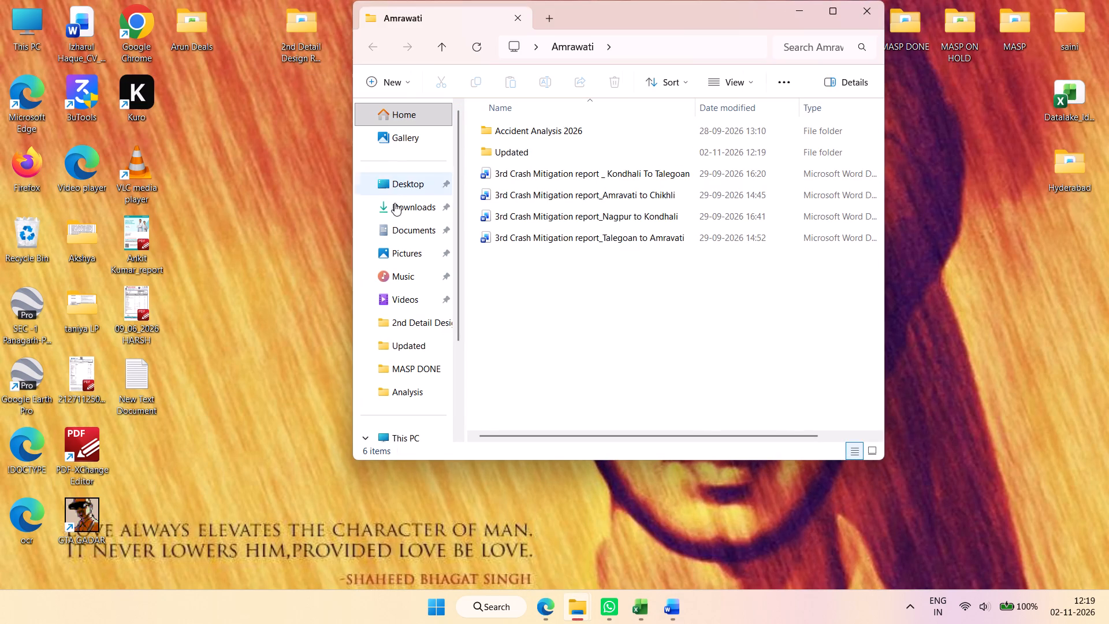
left_click(568, 138)
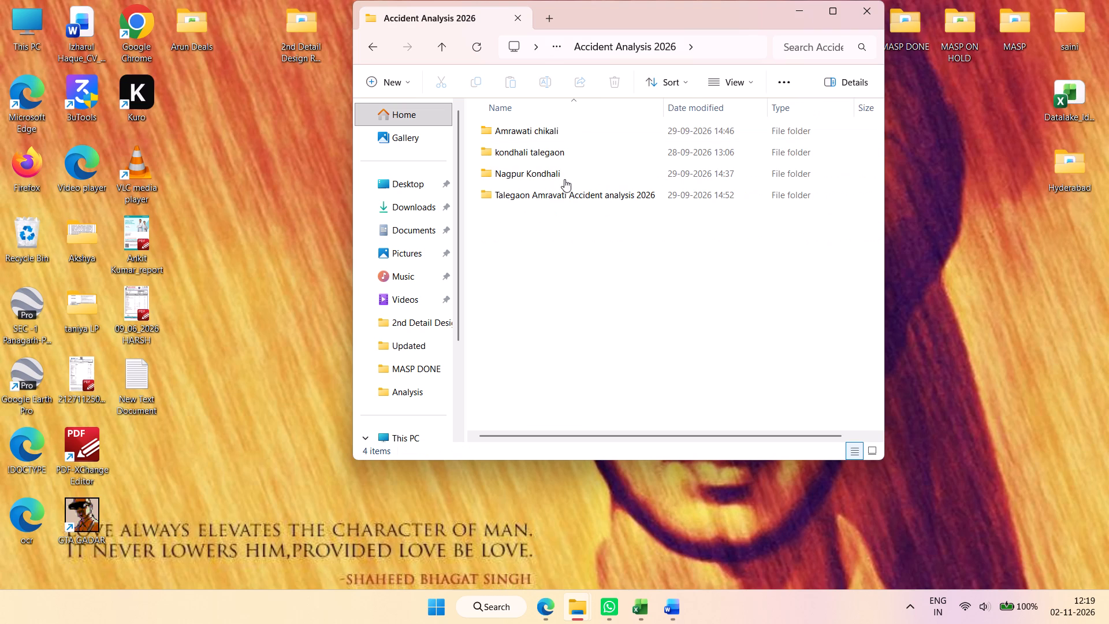
left_click(566, 150)
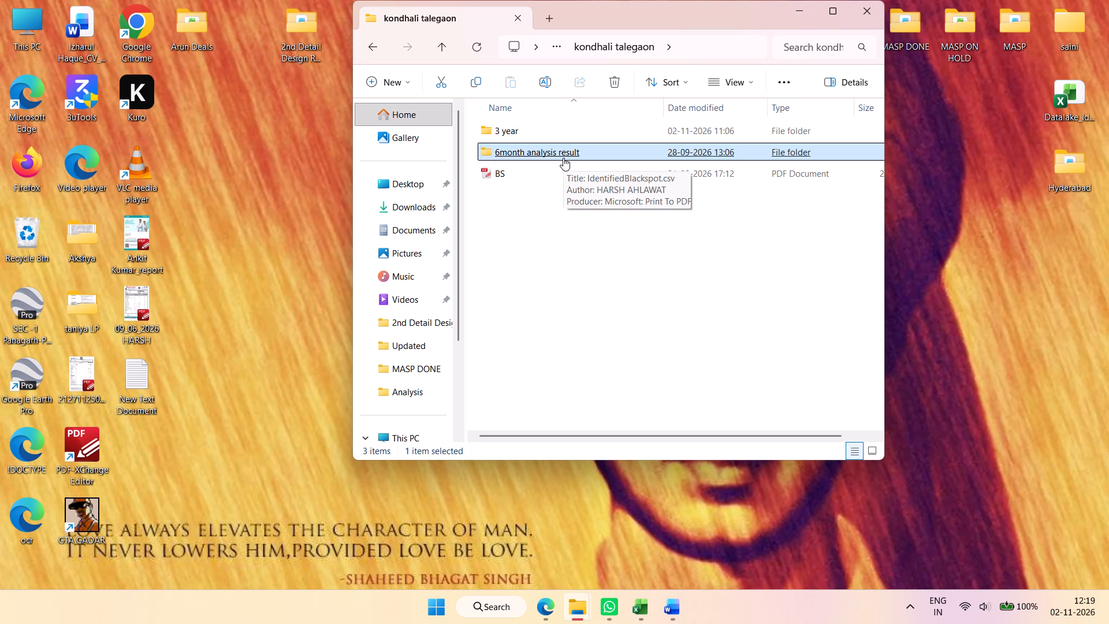
left_click(563, 139)
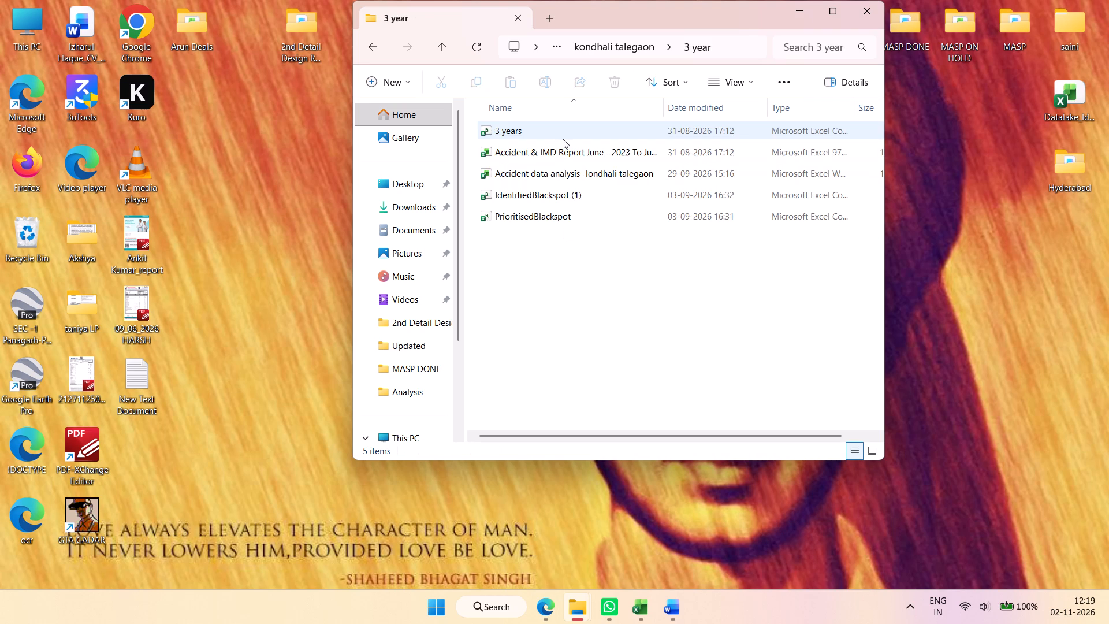
left_click(635, 46)
left_click(565, 157)
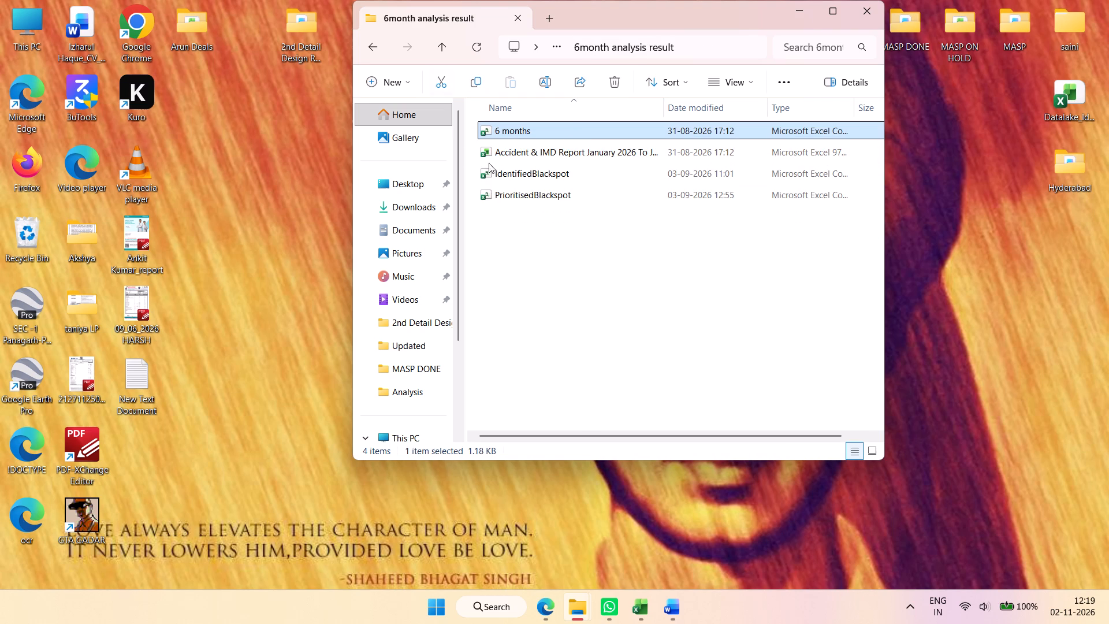
left_click(543, 193)
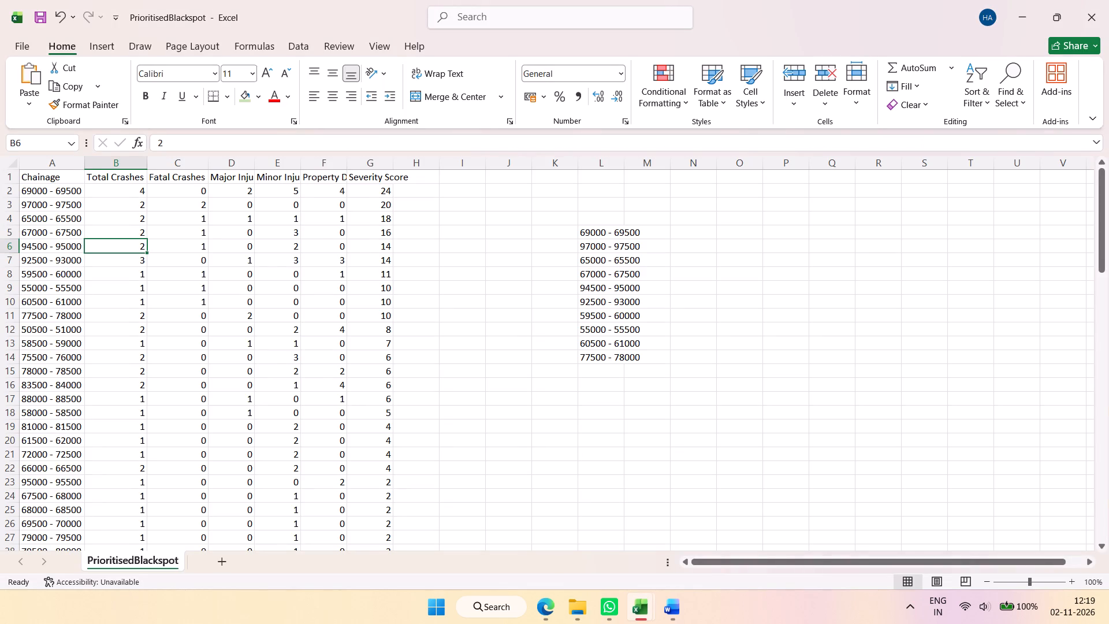
Close the six-month PrioritisedBlackspot workbook without saving its changes.
scroll(182, 492, "down", 13)
scroll(170, 477, "up", 20)
scroll(170, 477, "up", 5)
left_click(1108, 0)
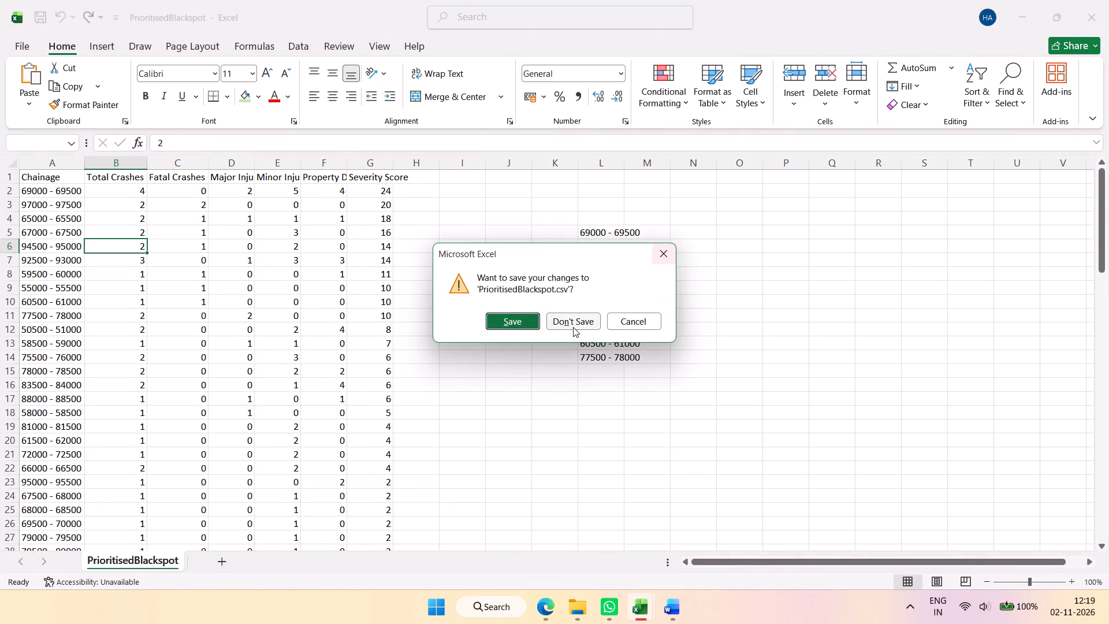
left_click(572, 327)
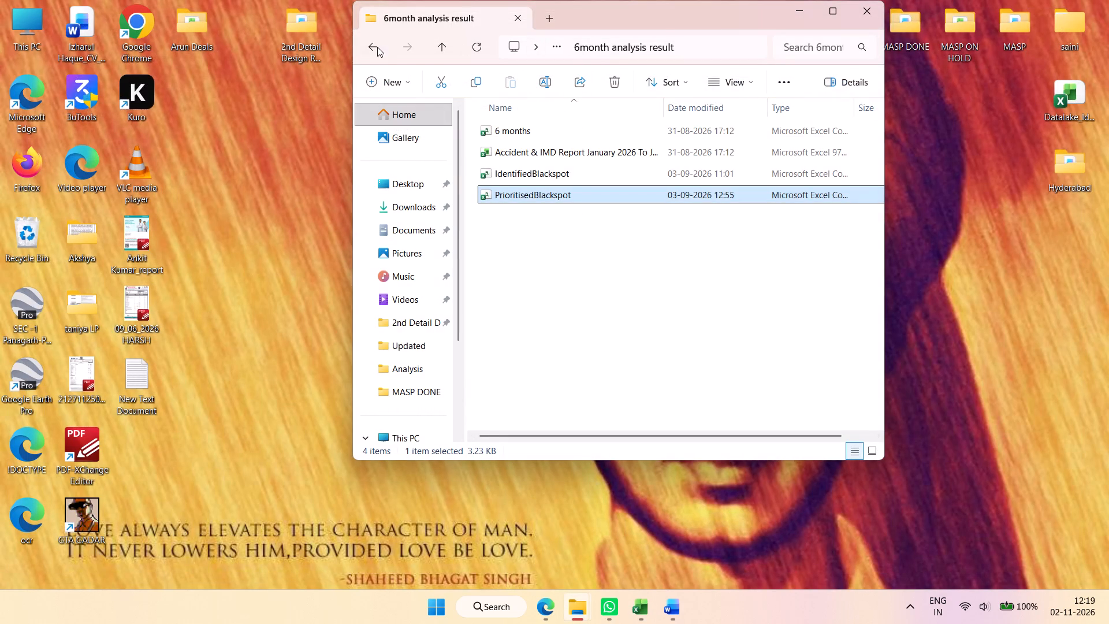
Open the PrioritisedBlackspot file from kondhali talegaon's 3 year folder with its Chainage column widened to fit.
left_click(373, 46)
left_click(562, 128)
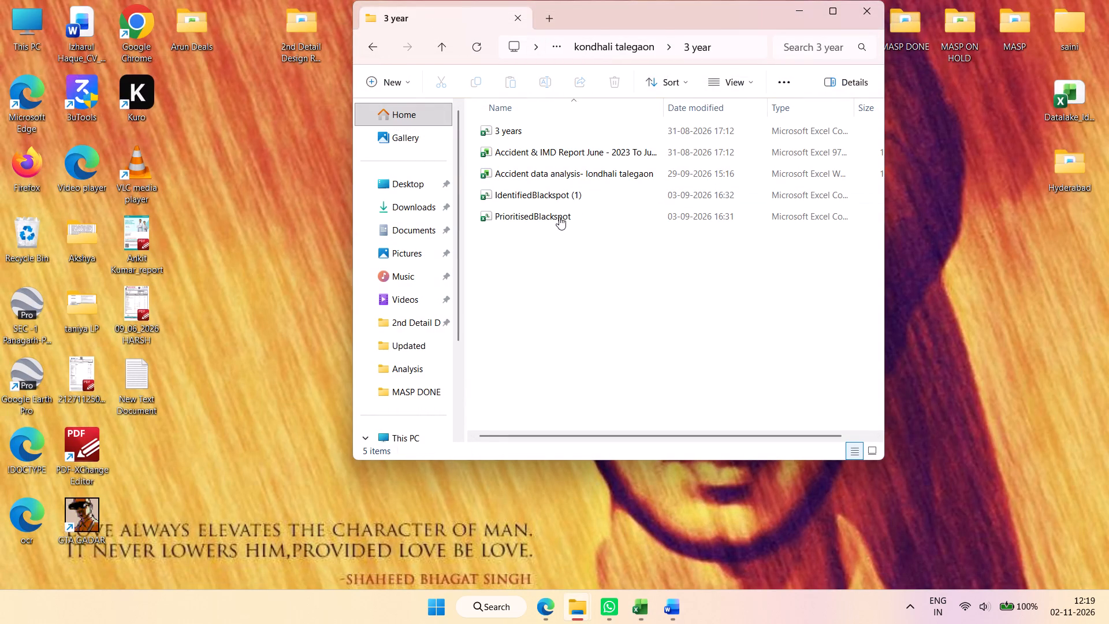
left_click(564, 213)
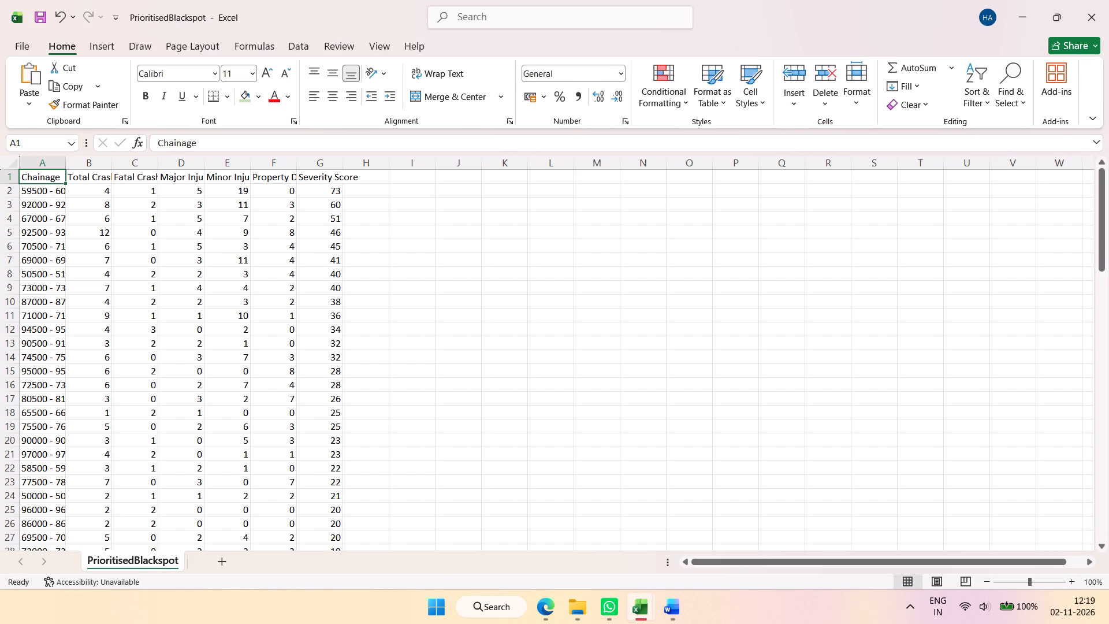
double_click(63, 164)
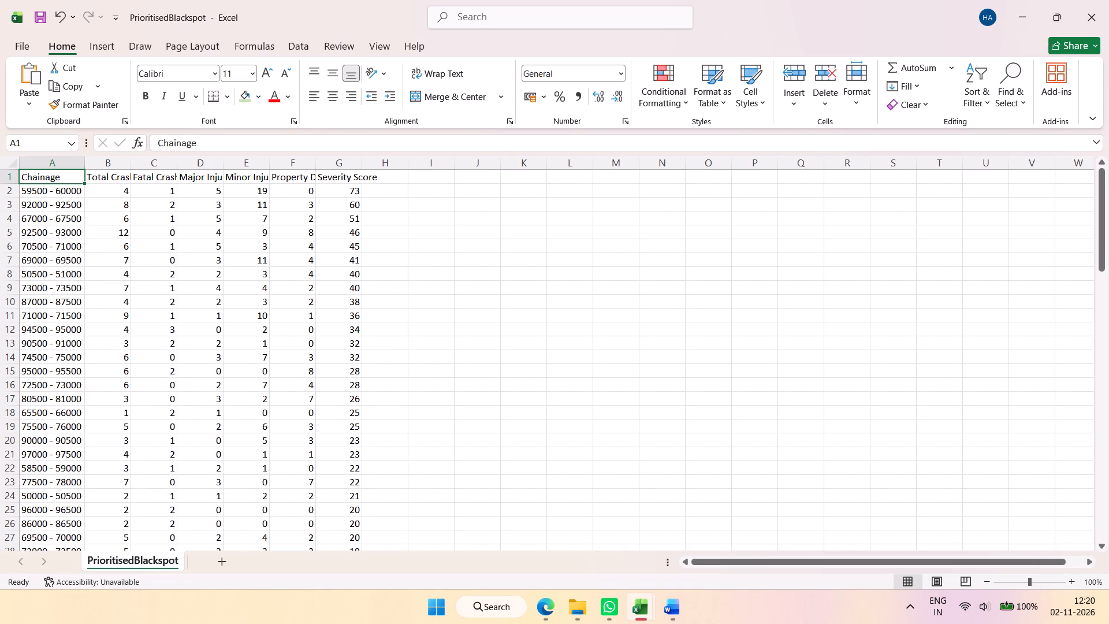
Examine the chainages in the three-year PrioritisedBlackspot sheet against those listed in the IdentifiedBlackspot (1) workbook.
key("alt+Tab")
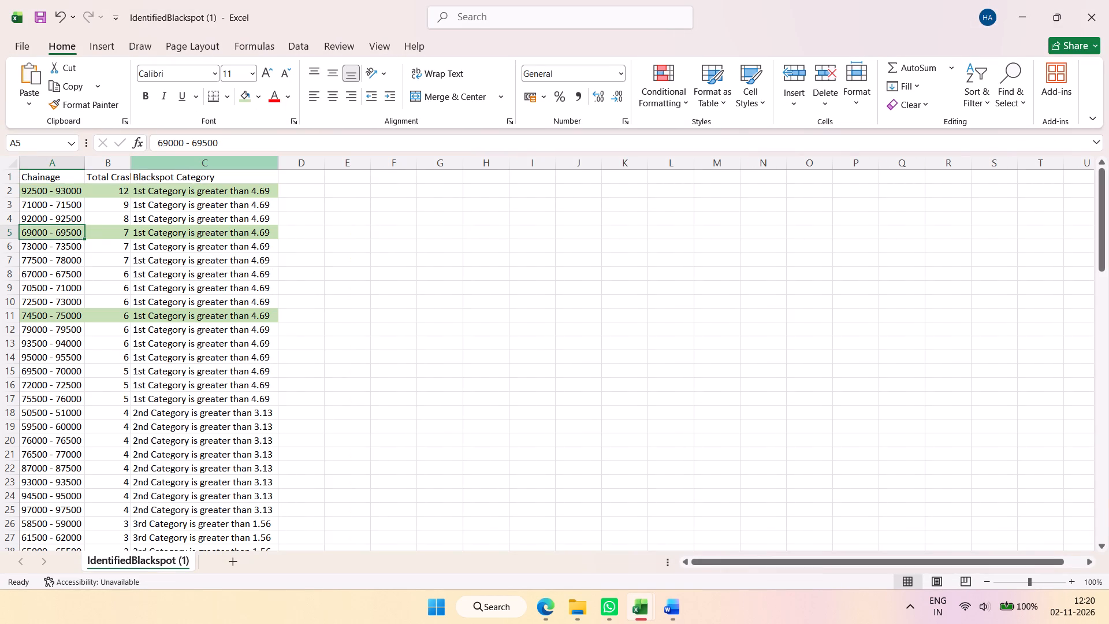
key("alt+Tab")
left_click(58, 207)
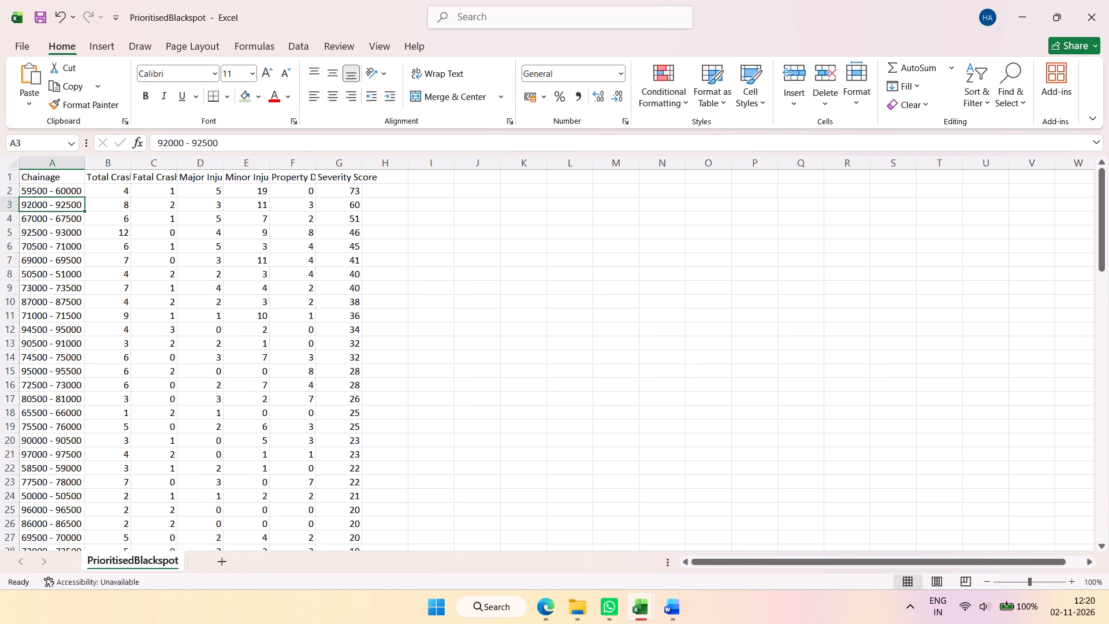
left_click(106, 210)
left_click(96, 231)
left_click(91, 244)
left_click(83, 263)
left_click(69, 287)
left_click(68, 292)
left_click_drag(58, 314, 58, 322)
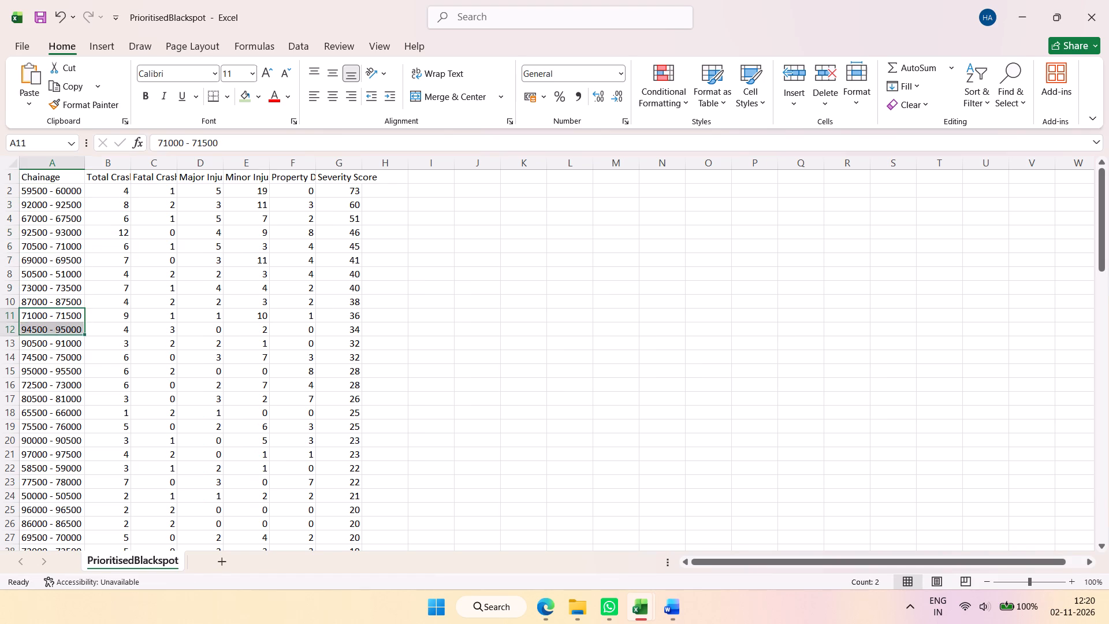
left_click(59, 349)
left_click(57, 378)
left_click_drag(59, 413, 62, 420)
Switch to the crash mitigation report in Word and review Table 10-1, Prioritization based on Severity Score of Blackspots, in section 9.
key("alt+Tab")
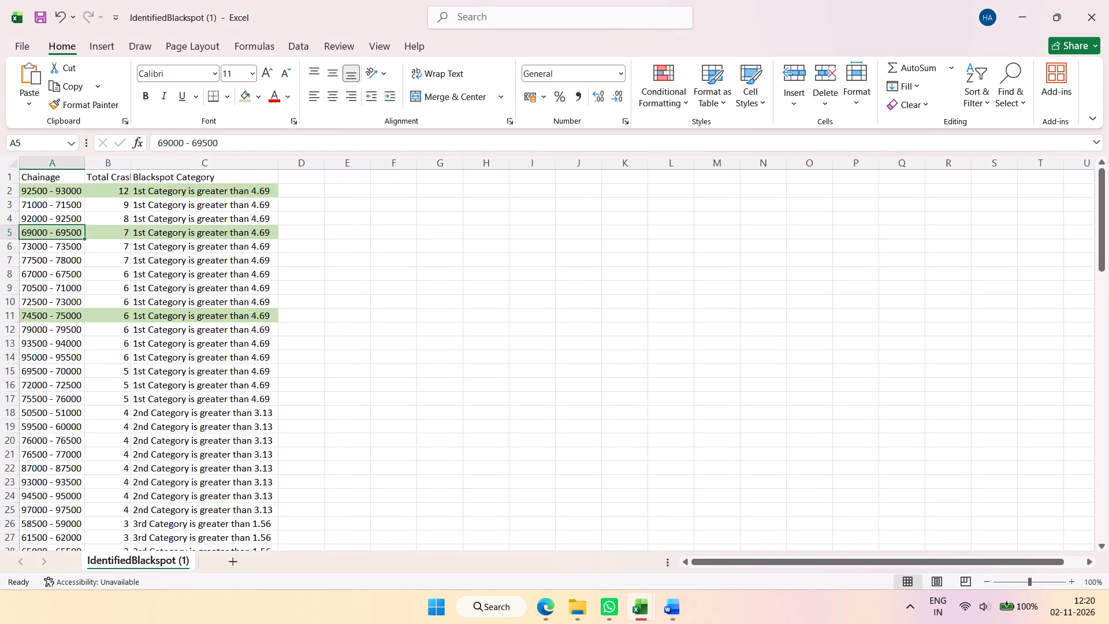
key("alt+Tab")
key("alt+Tab")
key("alt+Tab")
key("alt+Tab")
key("alt+Tab")
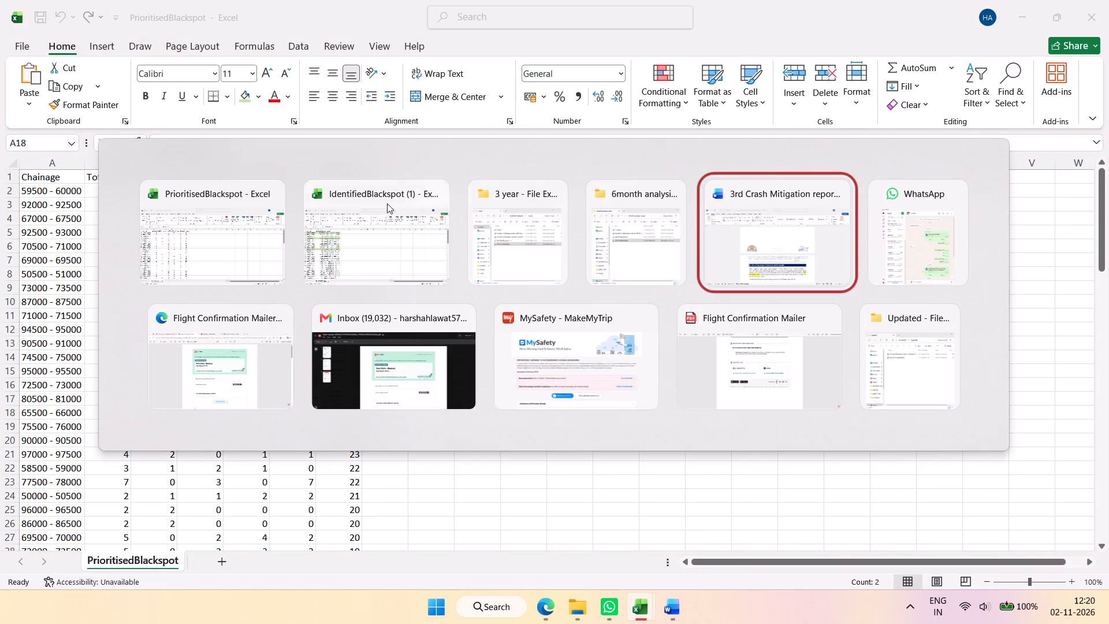
left_click(675, 198, "alt")
left_click(687, 248, "alt")
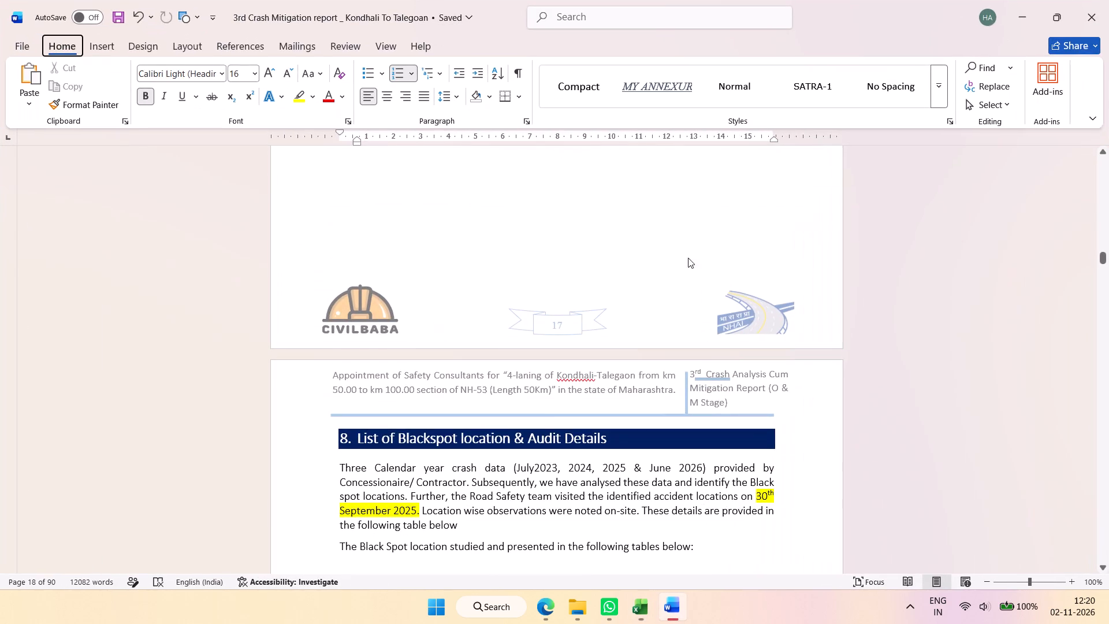
scroll(607, 385, "down", 6)
scroll(582, 349, "up", 3)
scroll(582, 349, "down", 10)
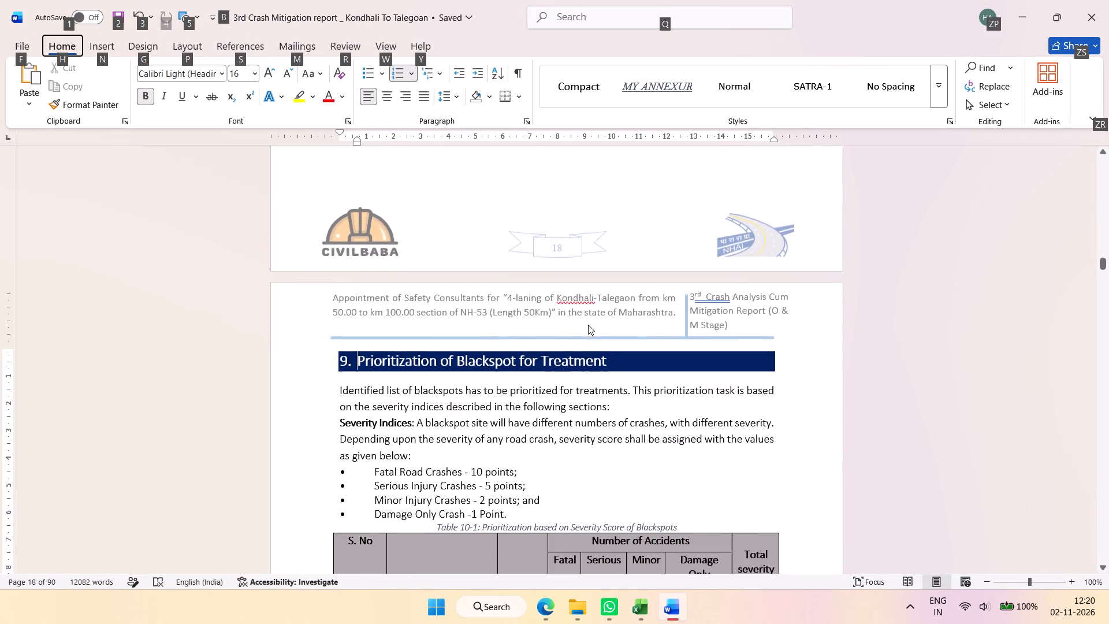
scroll(588, 325, "down", 4)
left_click(448, 406)
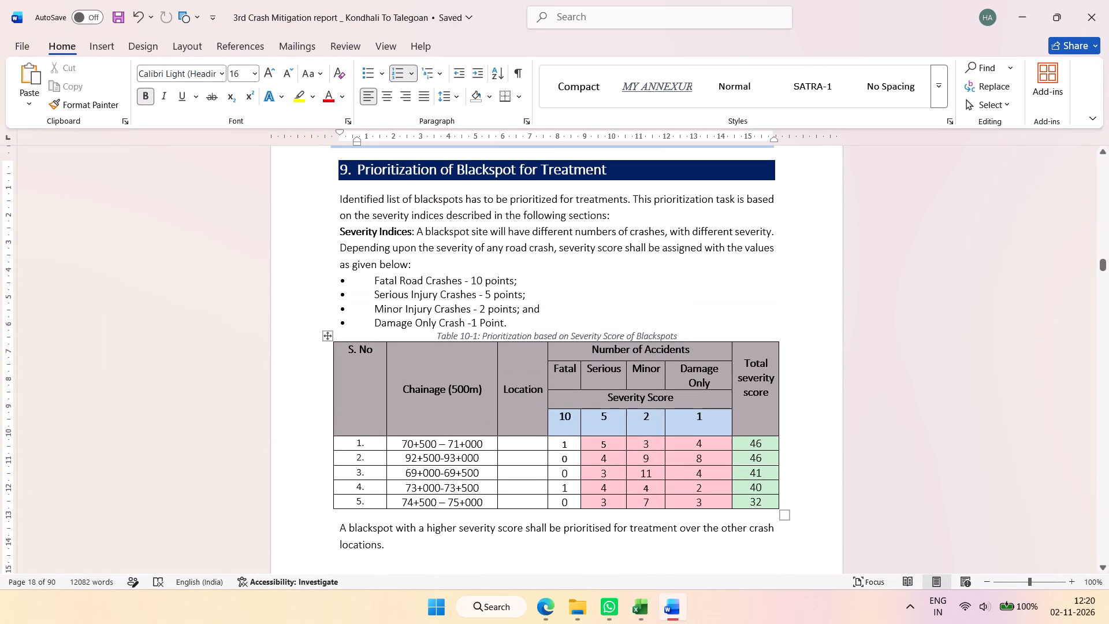
In the three-year PrioritisedBlackspot sheet, fill the 92500 - 93000 and 70500 - 71000 rows green, checking against the report's Table 10-1.
key("alt+Tab")
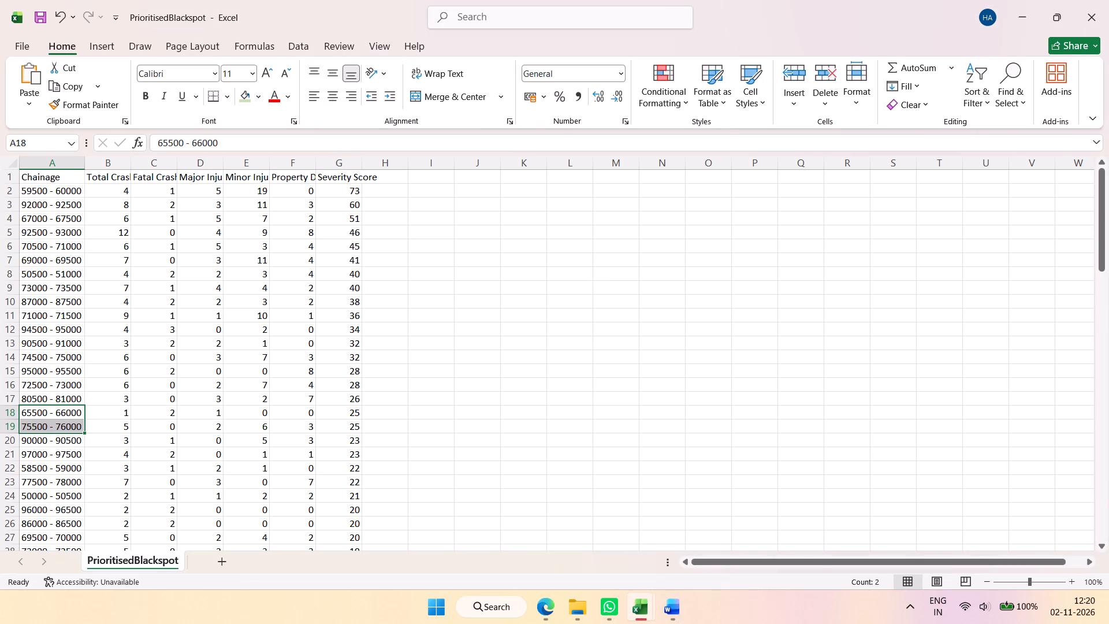
left_click_drag(351, 233, 40, 234)
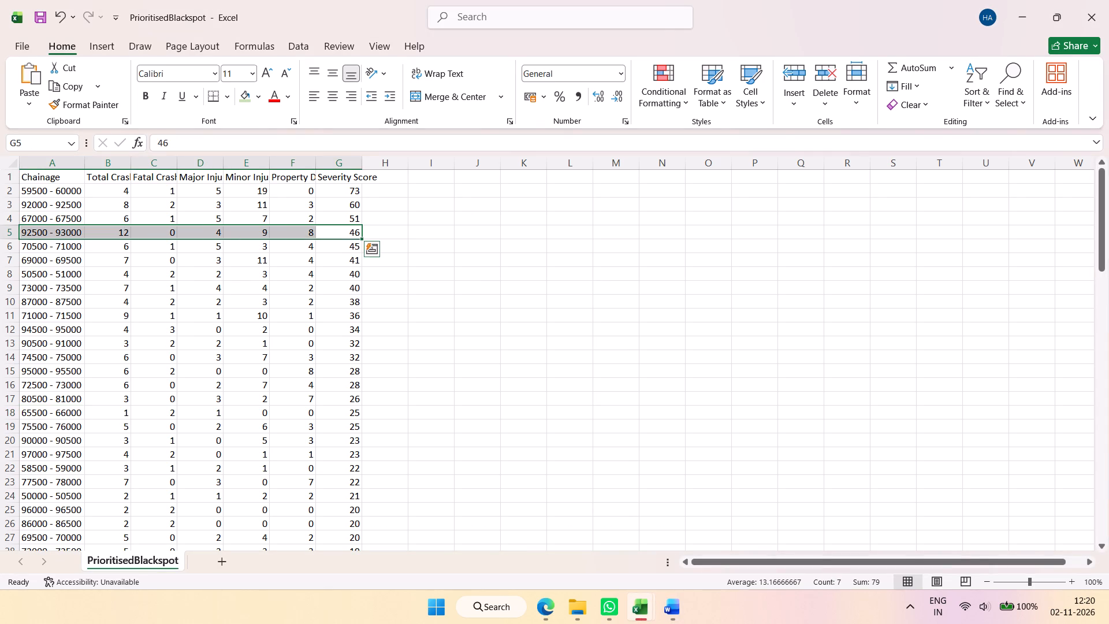
left_click(244, 103)
key("alt+Tab")
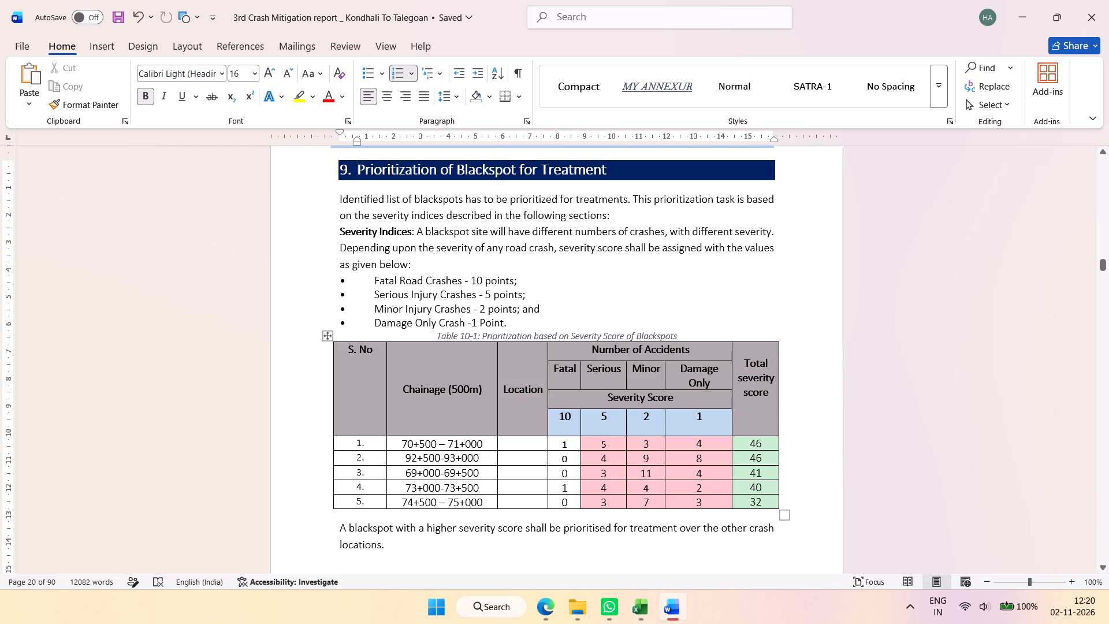
key("alt+Tab")
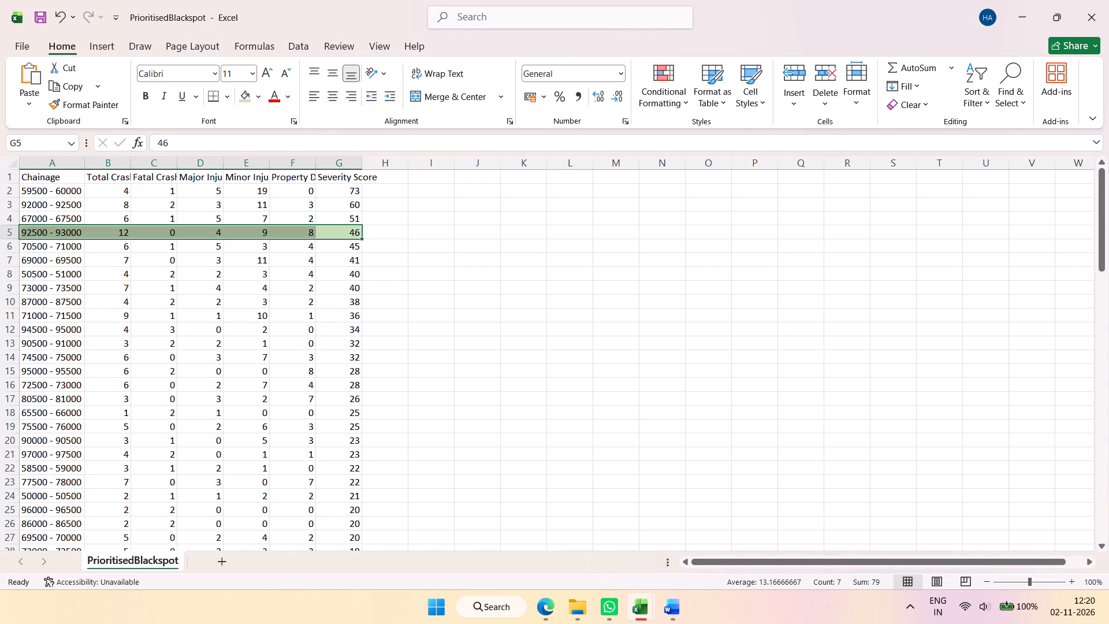
left_click_drag(57, 251, 336, 249)
left_click(237, 100)
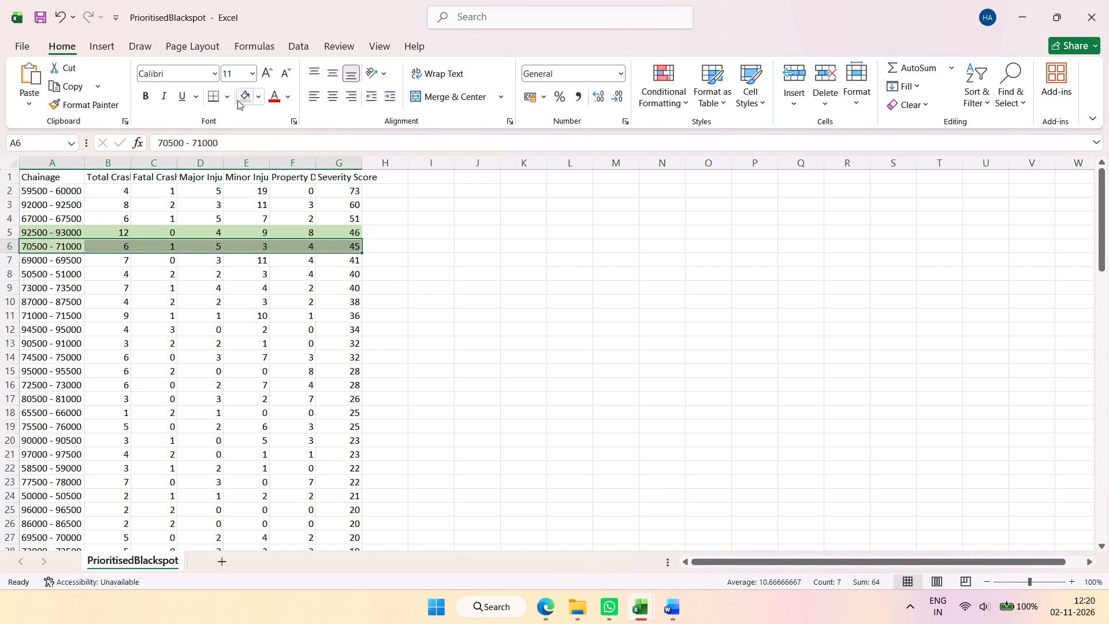
Check Table 10-1 again and fill the 69000 - 69500 and 73000 - 73500 rows green, from Chainage to Severity Score.
key("alt+Tab")
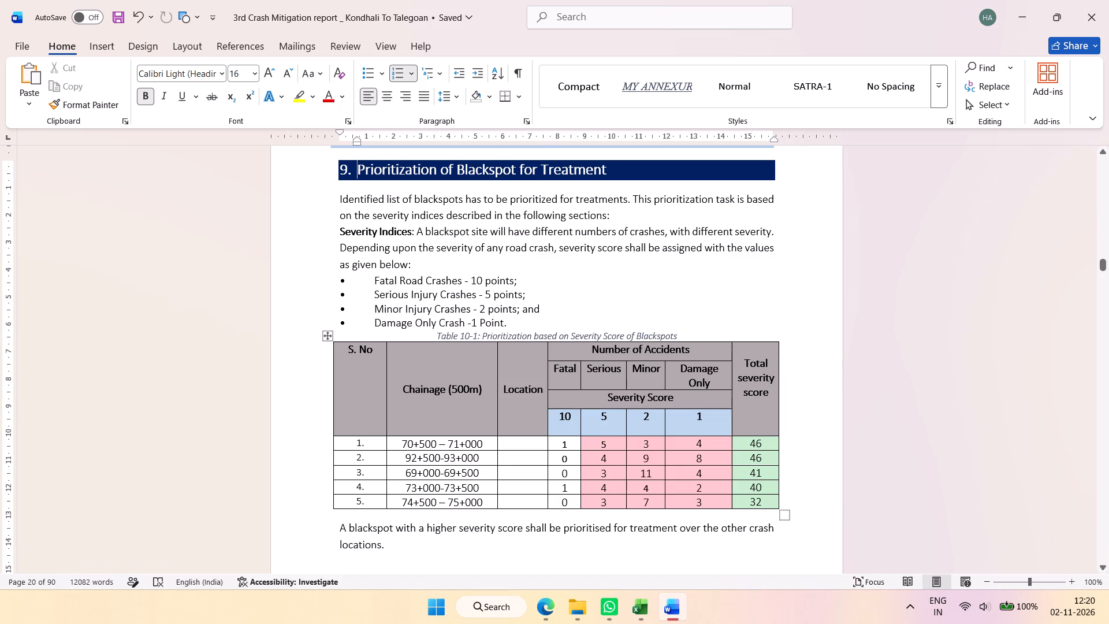
key("alt+Tab")
left_click_drag(69, 259, 345, 254)
left_click(239, 102)
key("alt+Tab")
key("alt+Tab")
left_click_drag(61, 289, 77, 288)
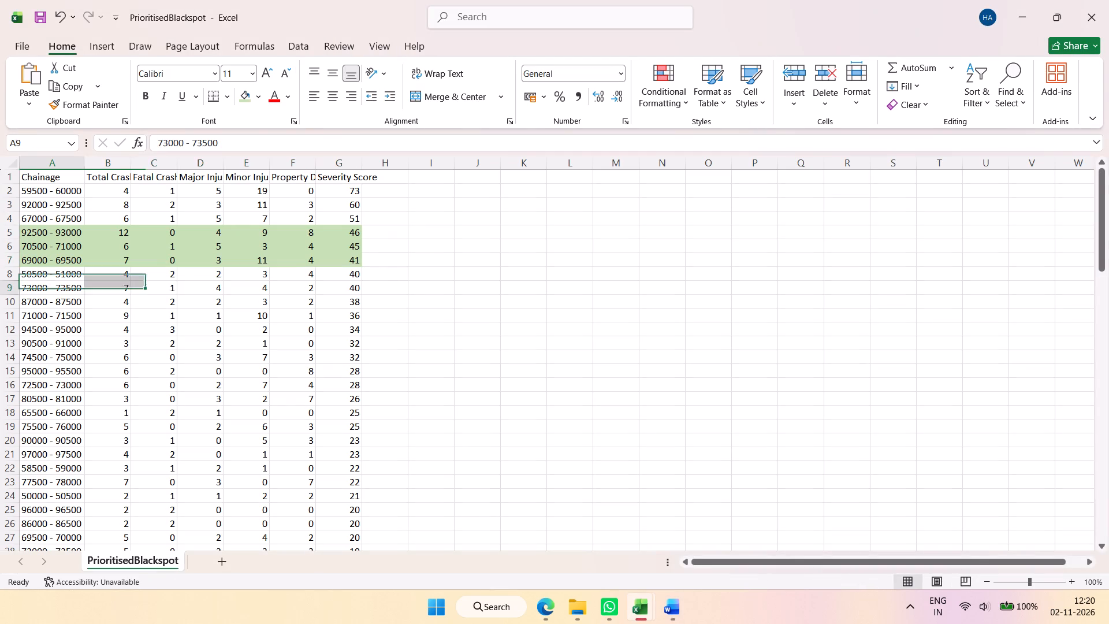
left_click_drag(77, 288, 345, 287)
left_click(245, 98)
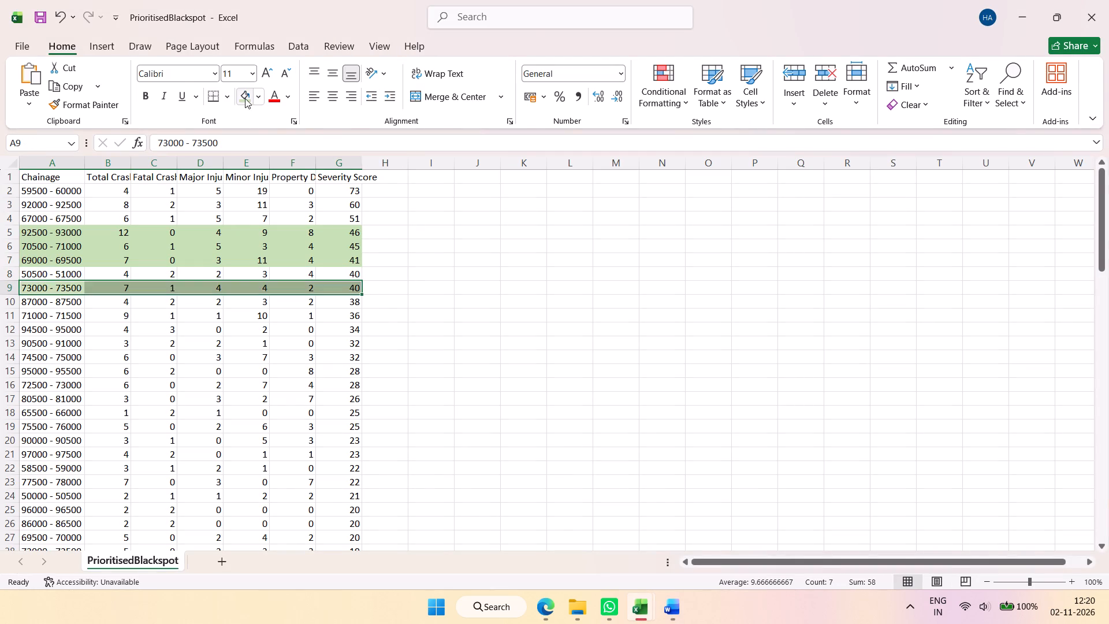
Check the last chainage in Table 10-1 and highlight the matching 74500 - 75000 row in the PrioritisedBlackspot sheet.
key("alt+Tab")
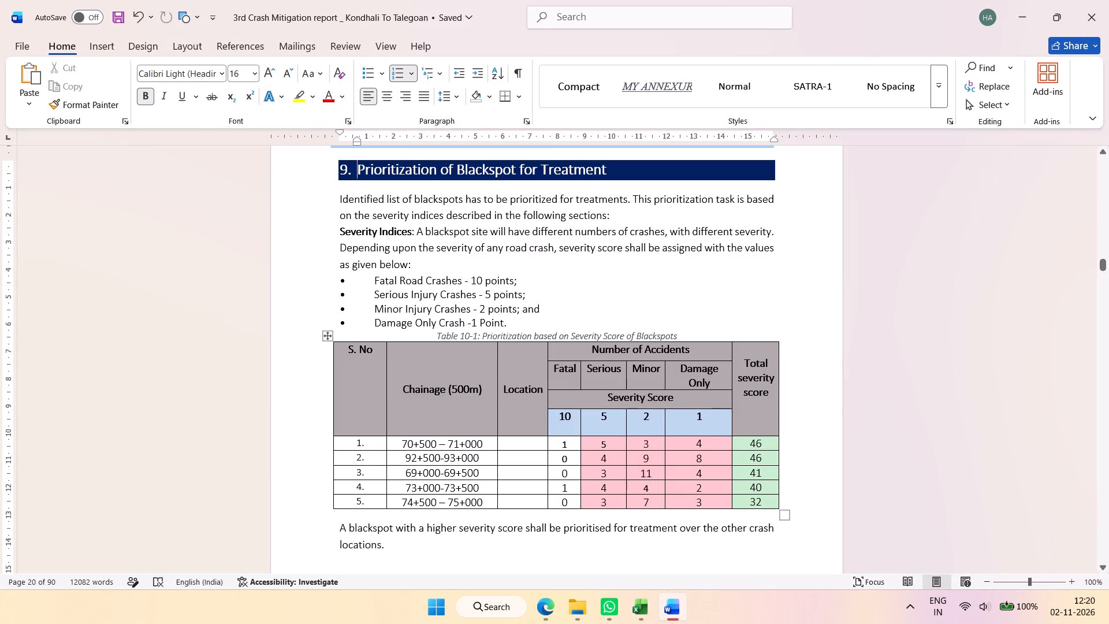
key("alt+Tab")
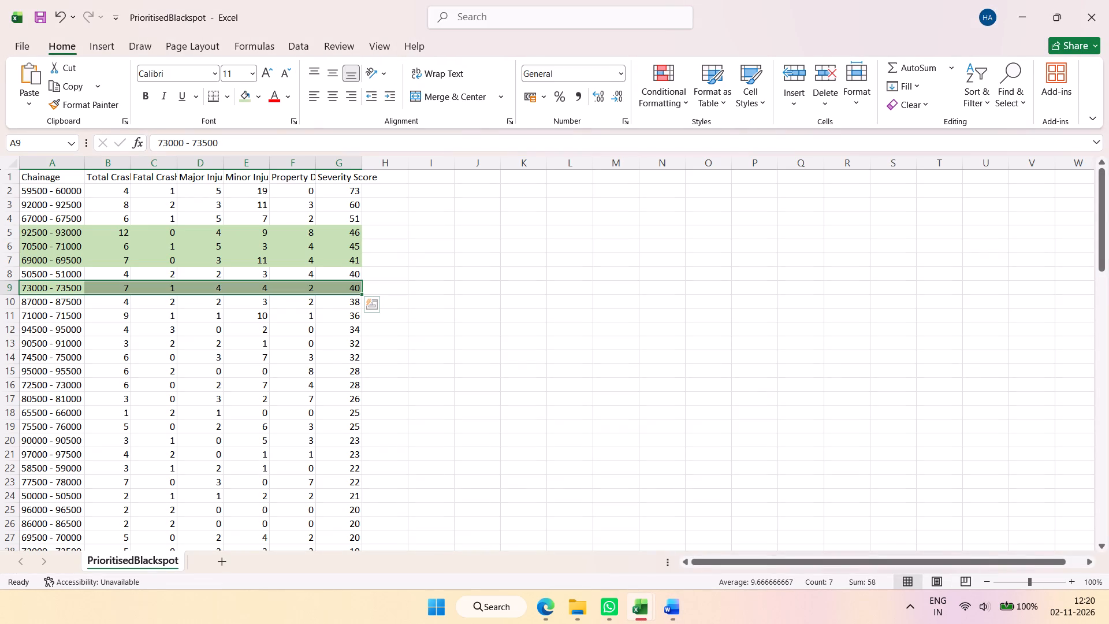
left_click_drag(49, 351, 317, 356)
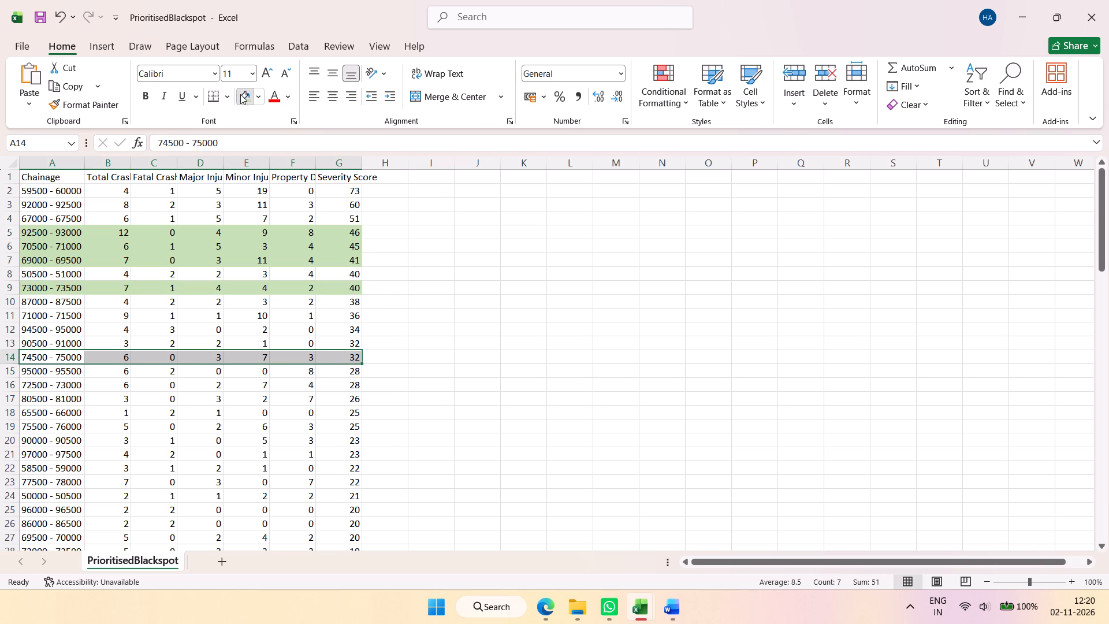
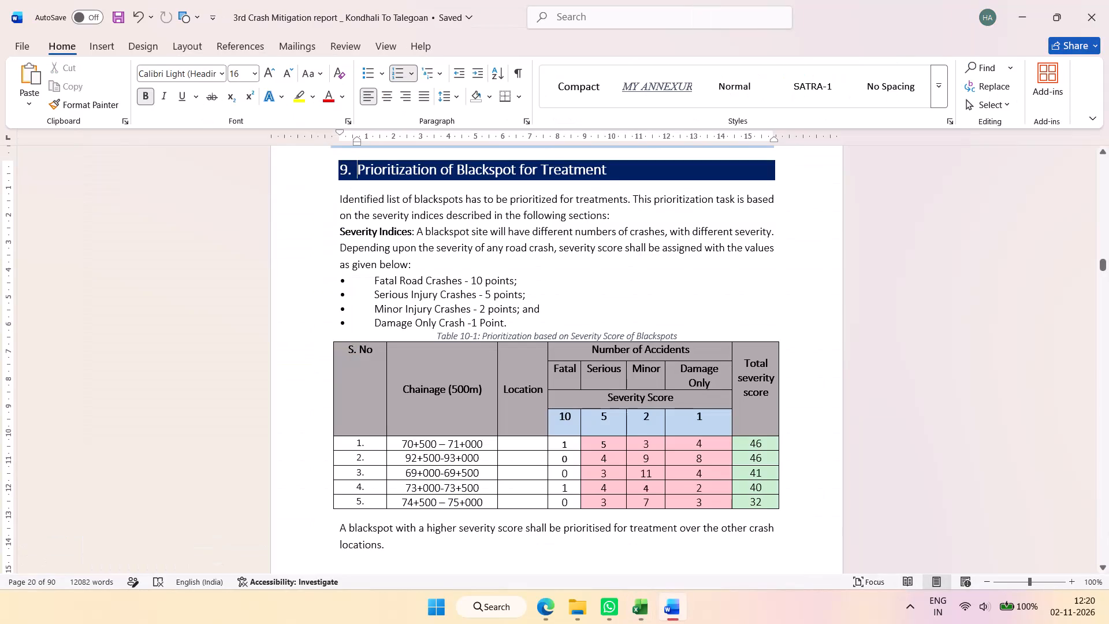
Recheck the report's Table 10-1 against the highlighted rows and save the PrioritisedBlackspot workbook.
key("alt+Tab")
key("alt+Tab")
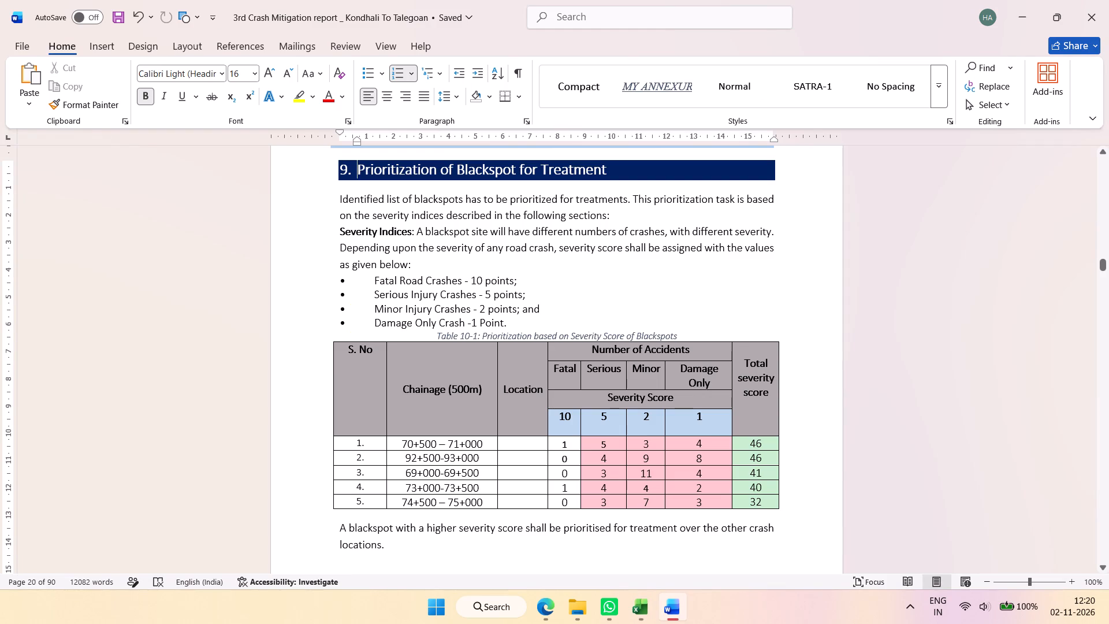
key("alt+Tab")
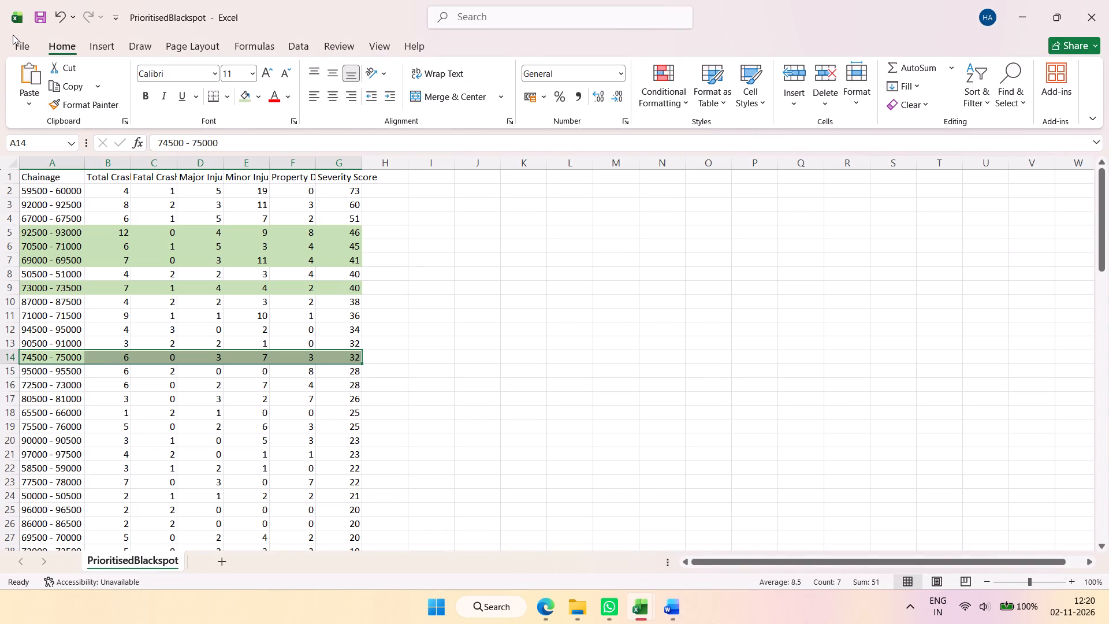
left_click(32, 17)
Return to the Word report and review its pages from Table 7-1 through section 9 to the Blackspot 01 section.
key("alt+Tab")
scroll(613, 360, "up", 9)
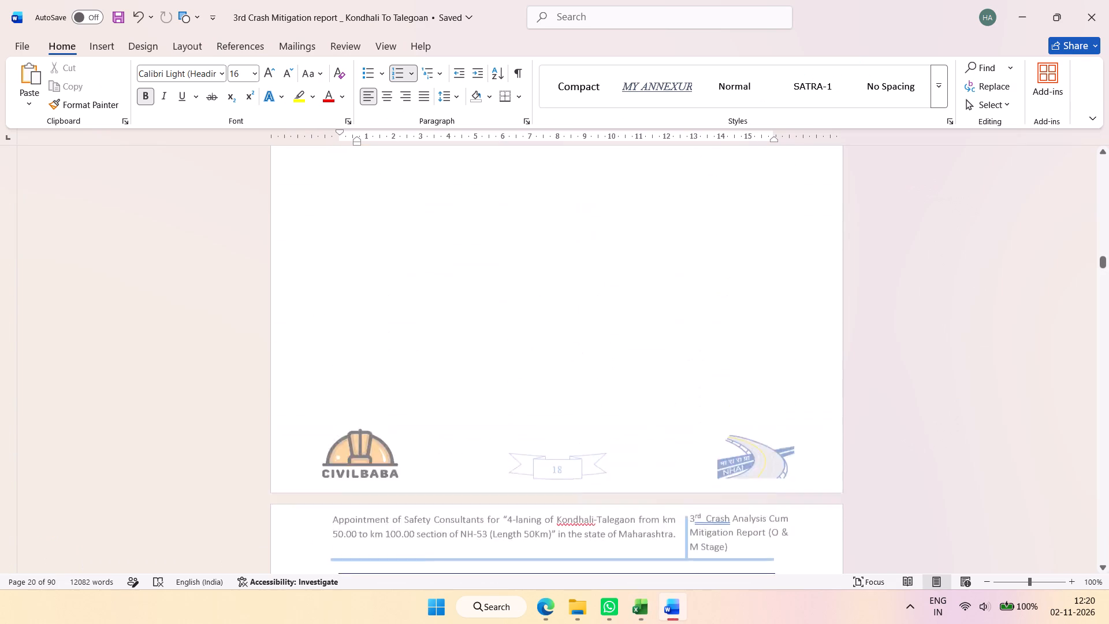
scroll(613, 360, "up", 16)
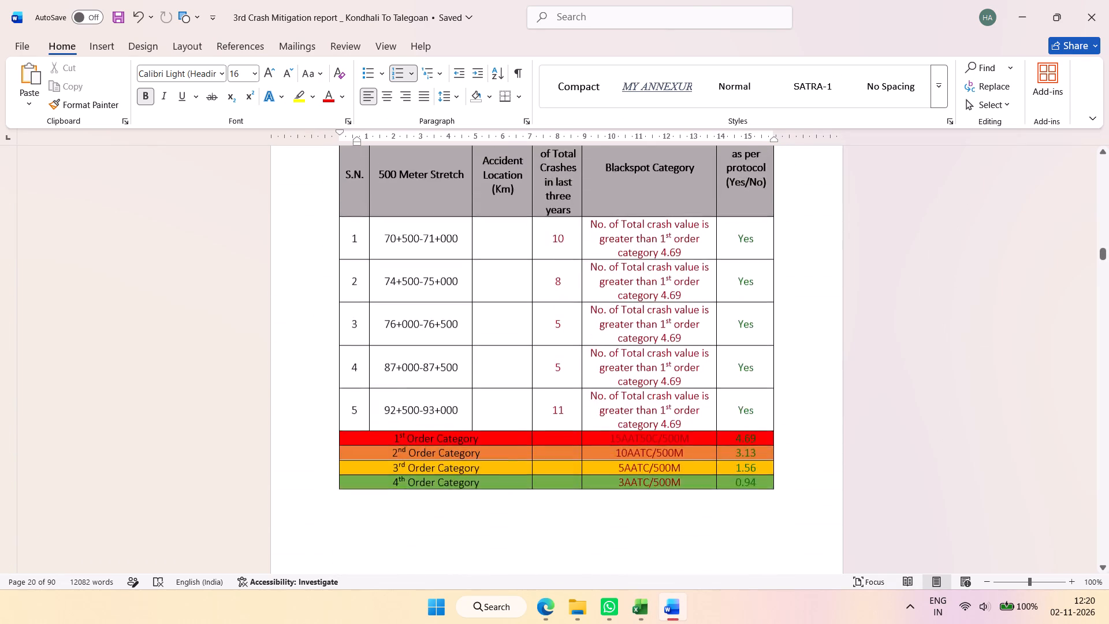
scroll(613, 360, "down", 3)
scroll(612, 360, "up", 11)
scroll(612, 360, "down", 20)
scroll(612, 360, "down", 1)
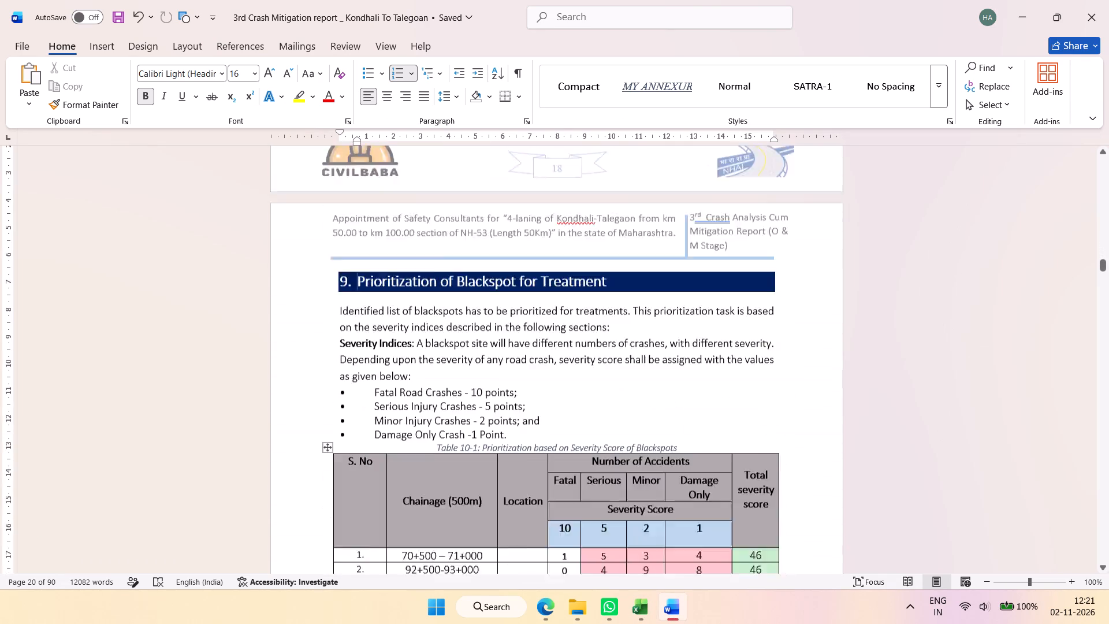
scroll(602, 346, "down", 20)
scroll(602, 346, "down", 7)
scroll(599, 347, "up", 1)
scroll(599, 347, "down", 4)
scroll(599, 346, "up", 11)
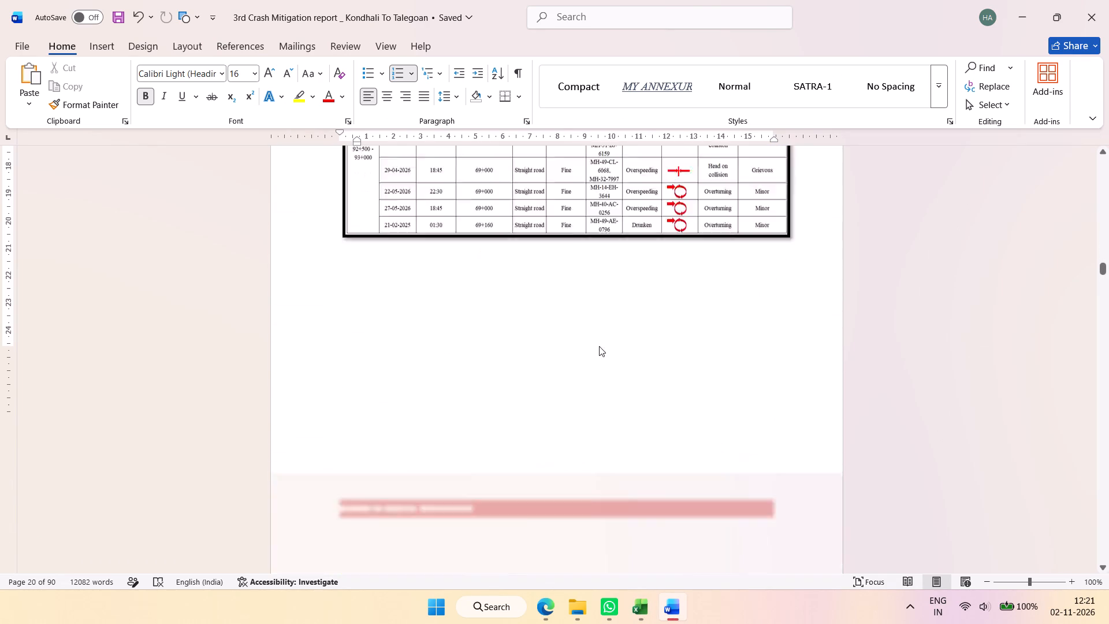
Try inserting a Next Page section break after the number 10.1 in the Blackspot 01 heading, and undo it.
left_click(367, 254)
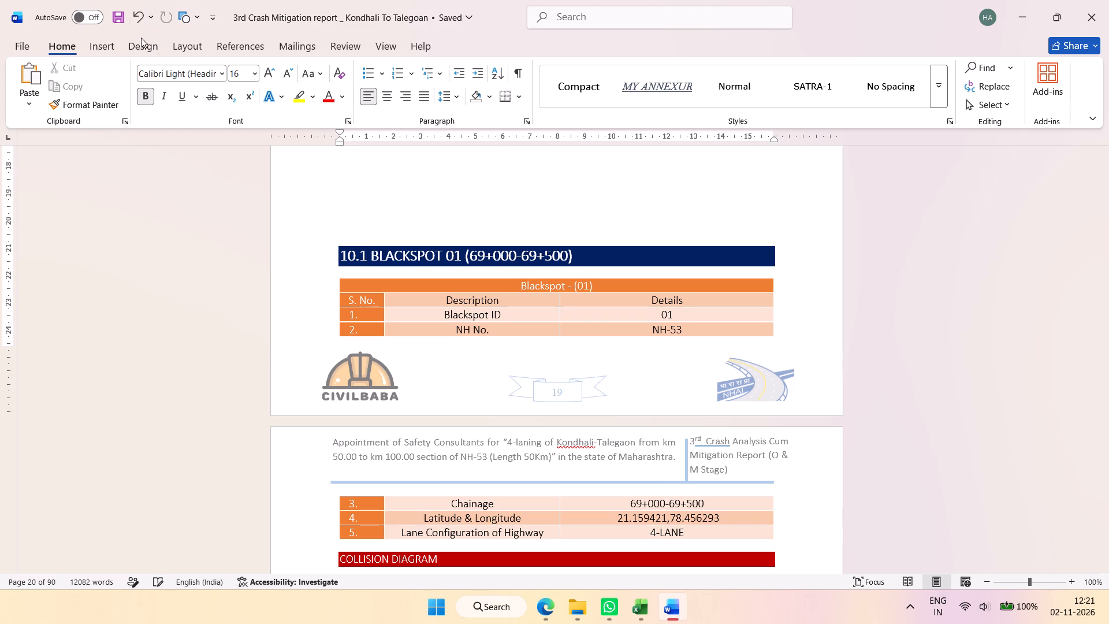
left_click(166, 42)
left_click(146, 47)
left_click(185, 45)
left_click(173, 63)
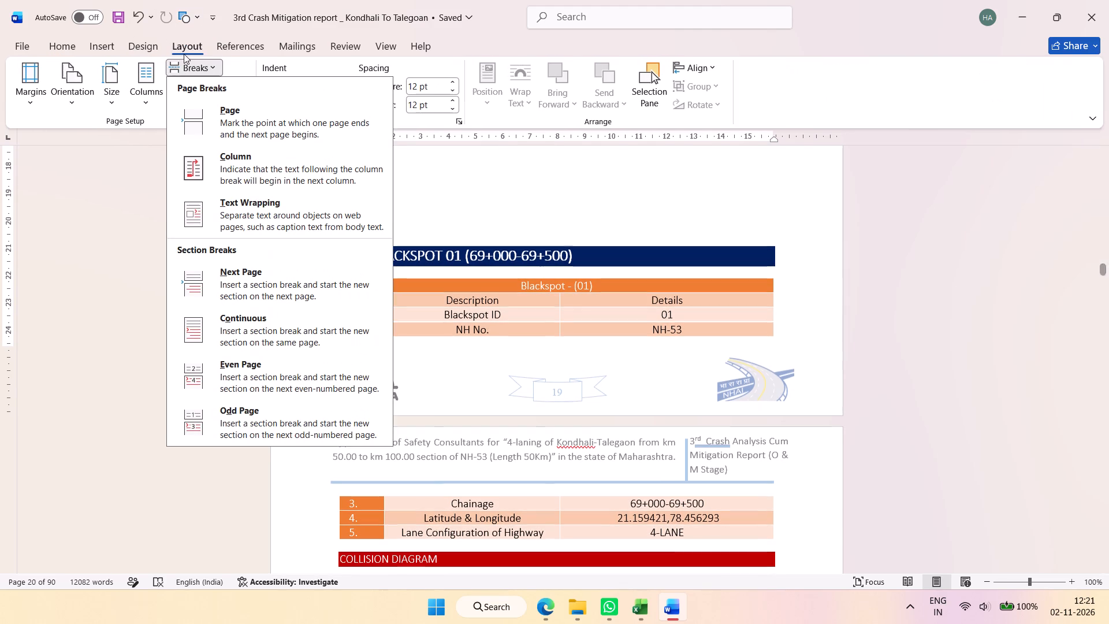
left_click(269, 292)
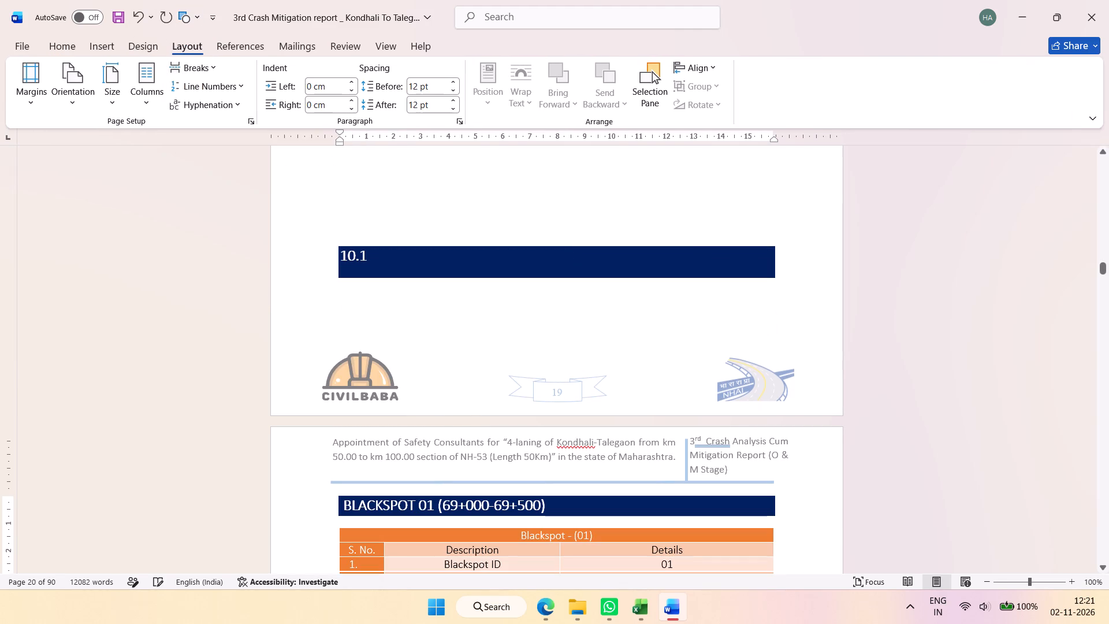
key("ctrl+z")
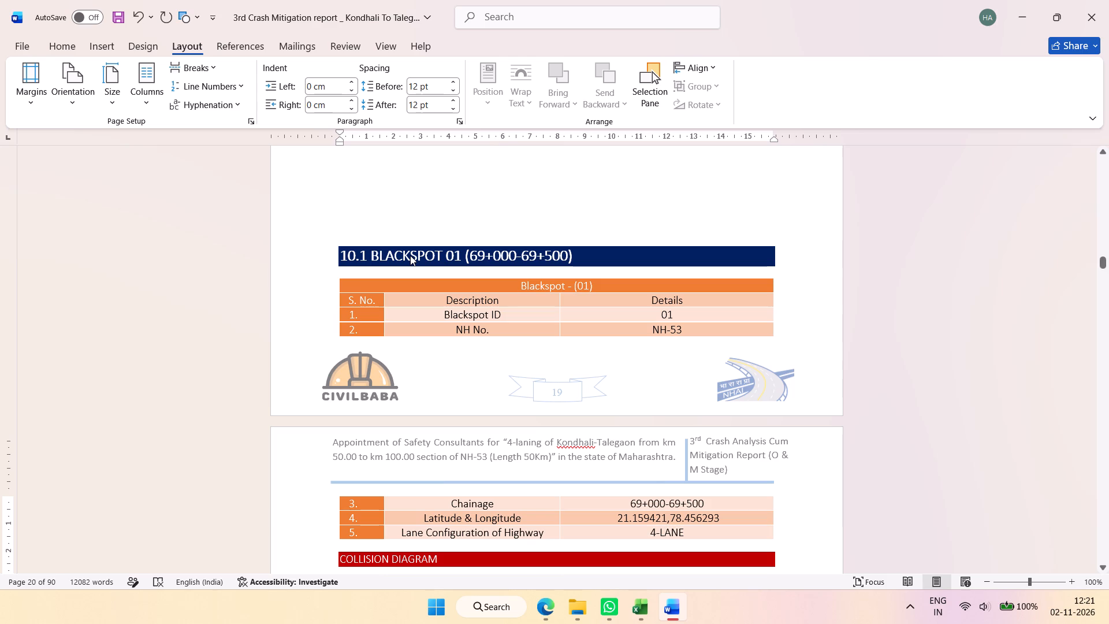
Remove the space between 10.1 and BLACKSPOT 01 in the section heading.
left_click(368, 252)
left_click(373, 255)
key("BackSpace")
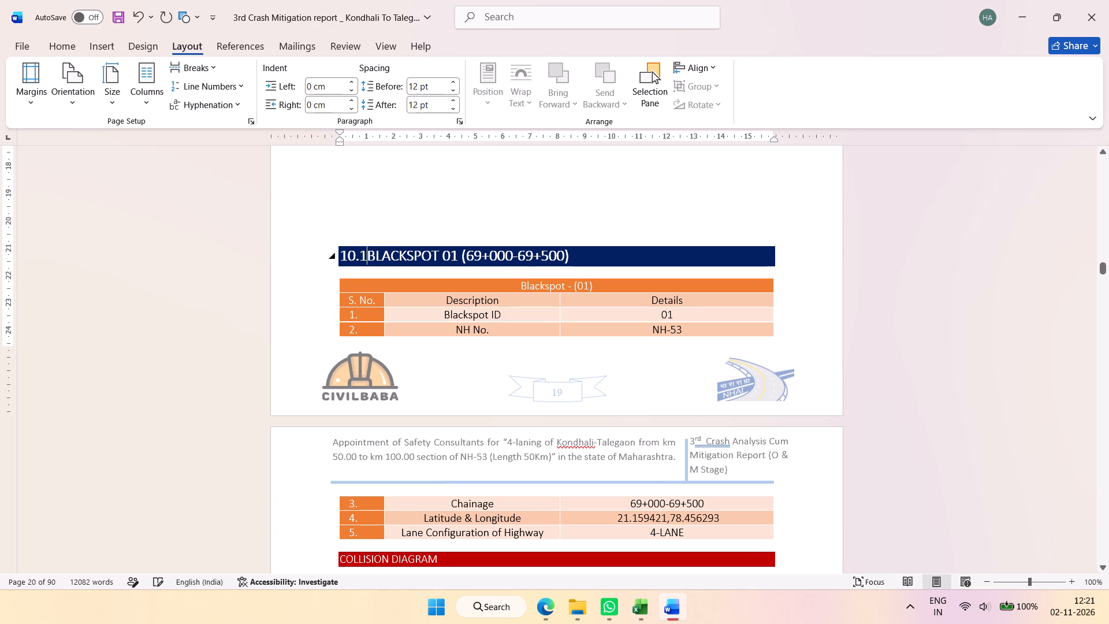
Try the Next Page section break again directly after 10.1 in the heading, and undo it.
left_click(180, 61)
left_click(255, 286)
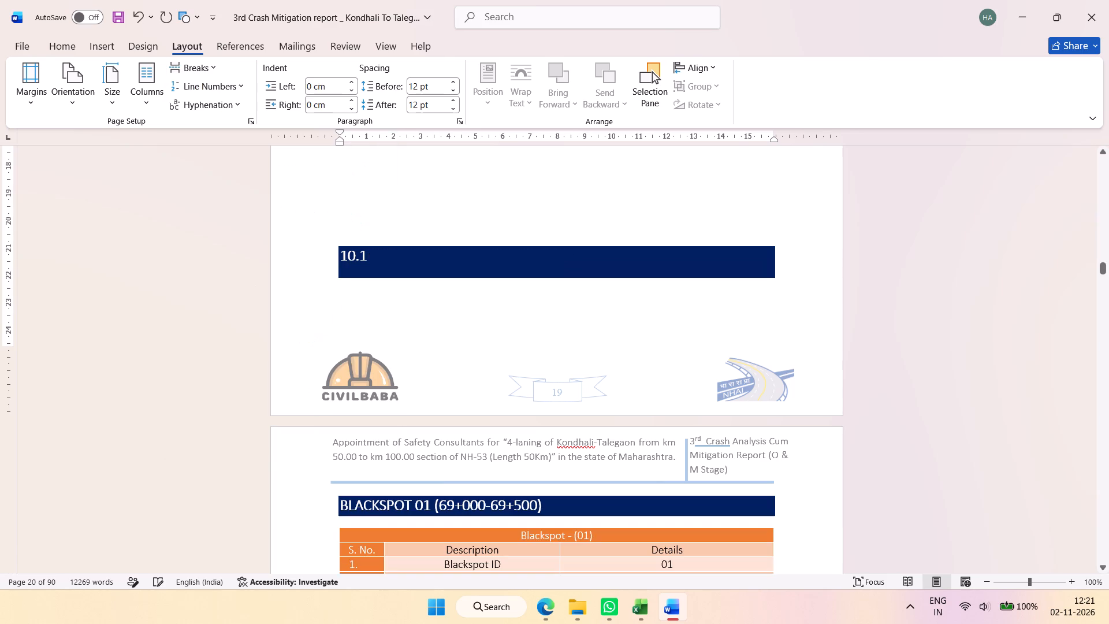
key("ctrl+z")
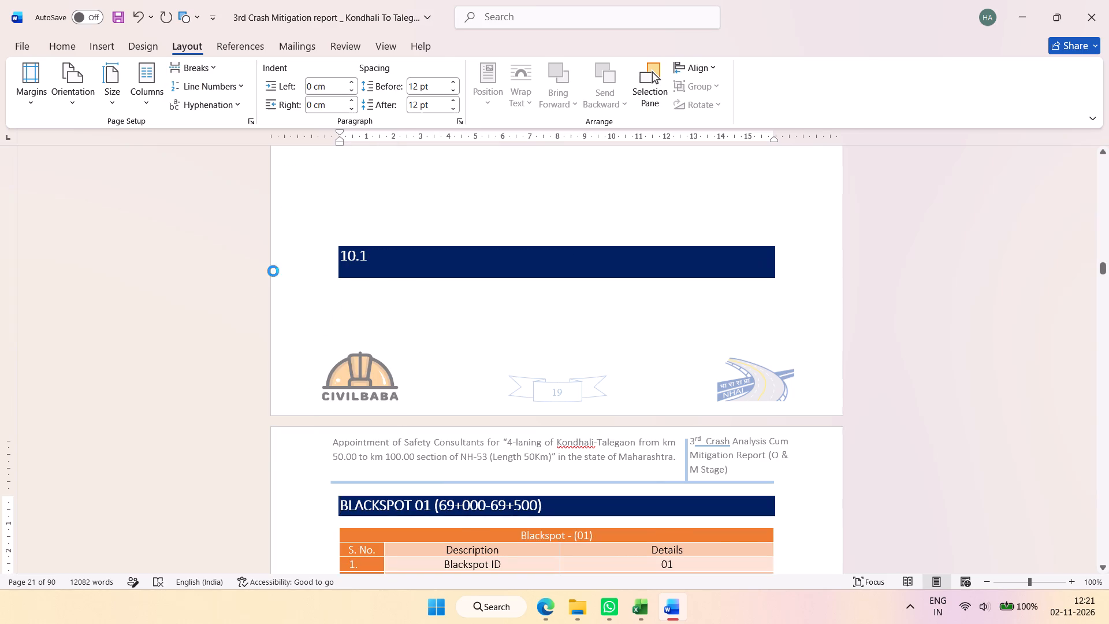
Insert a Next Page section break on the empty line above the 10.1 Blackspot 01 heading and delete the blank line left above the heading.
left_click(343, 254)
left_click(346, 242)
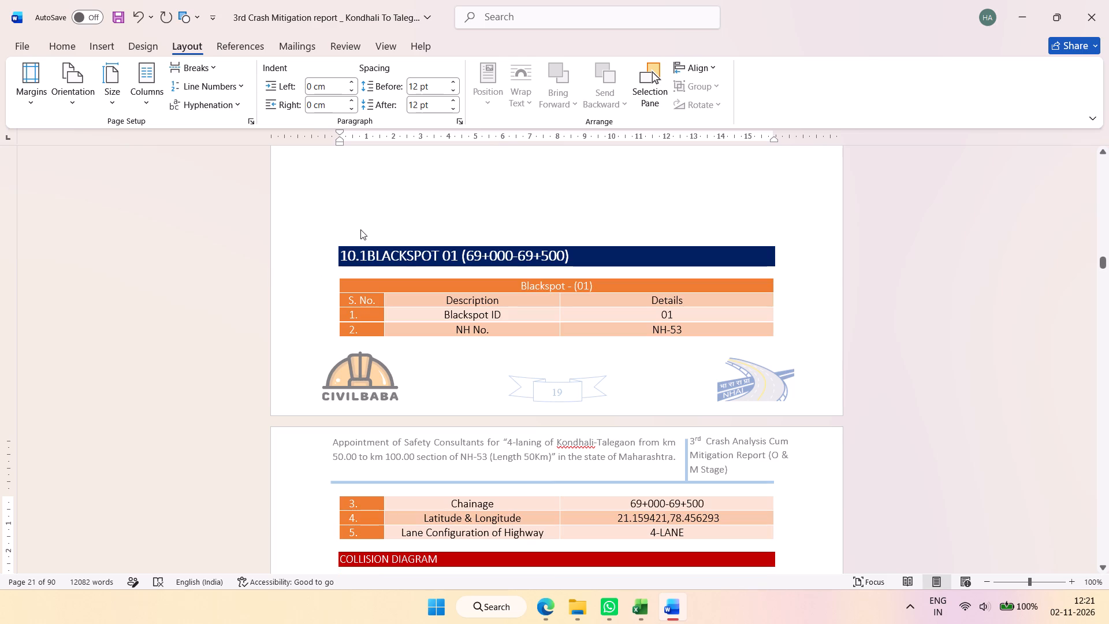
left_click(362, 229)
left_click(201, 72)
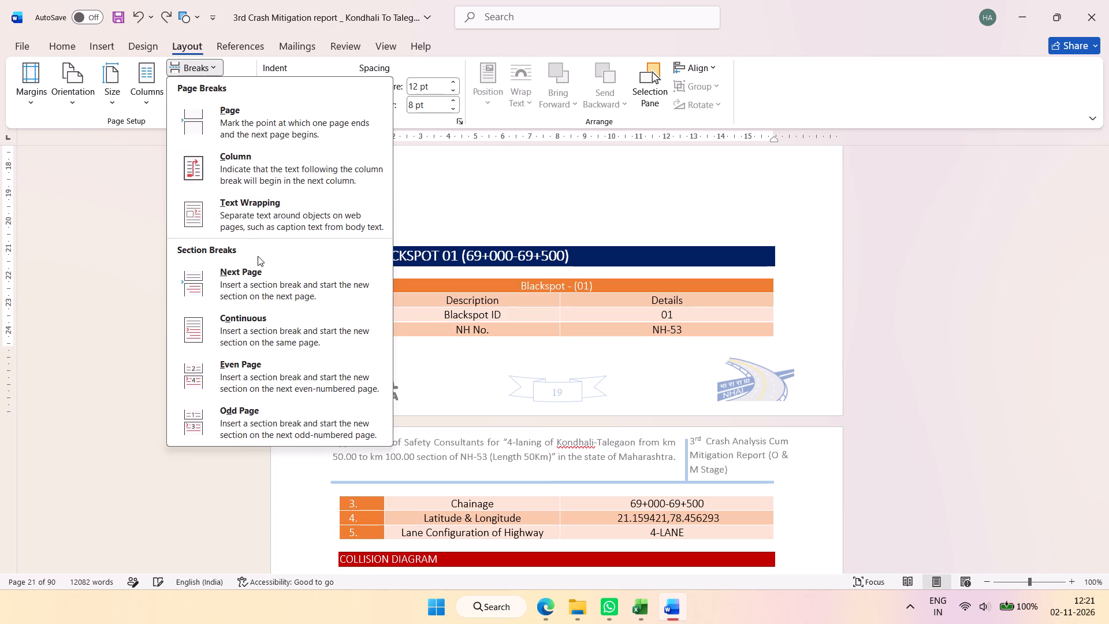
left_click(258, 273)
left_click(435, 493)
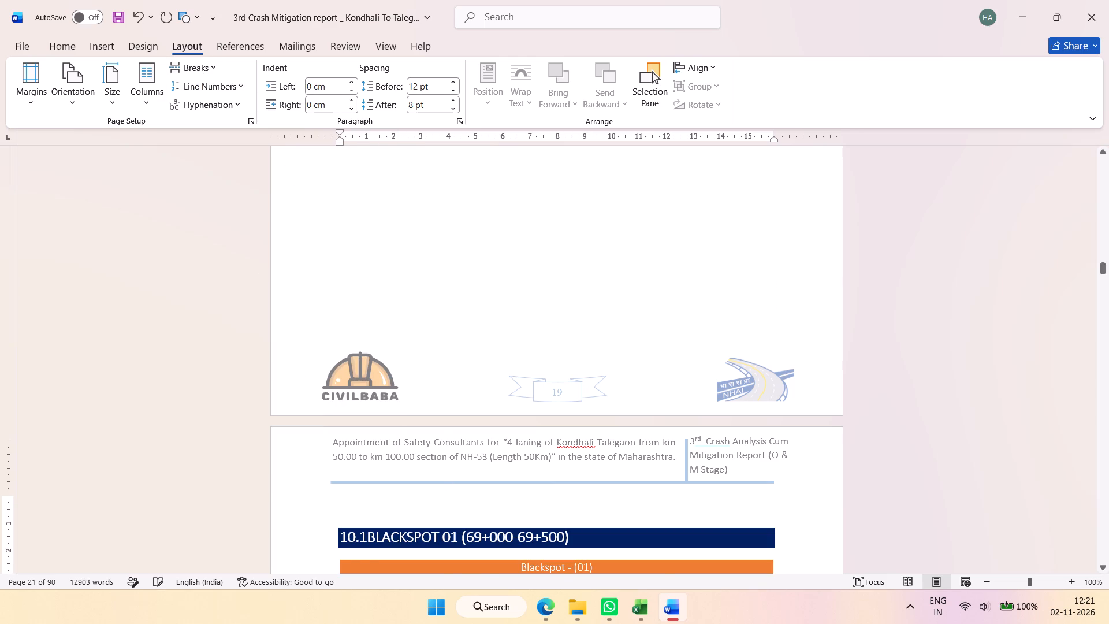
key("Delete")
Delete the empty paragraphs between the Blackspot 01 collision diagram table and the Google Earth Location heading.
scroll(449, 272, "down", 7)
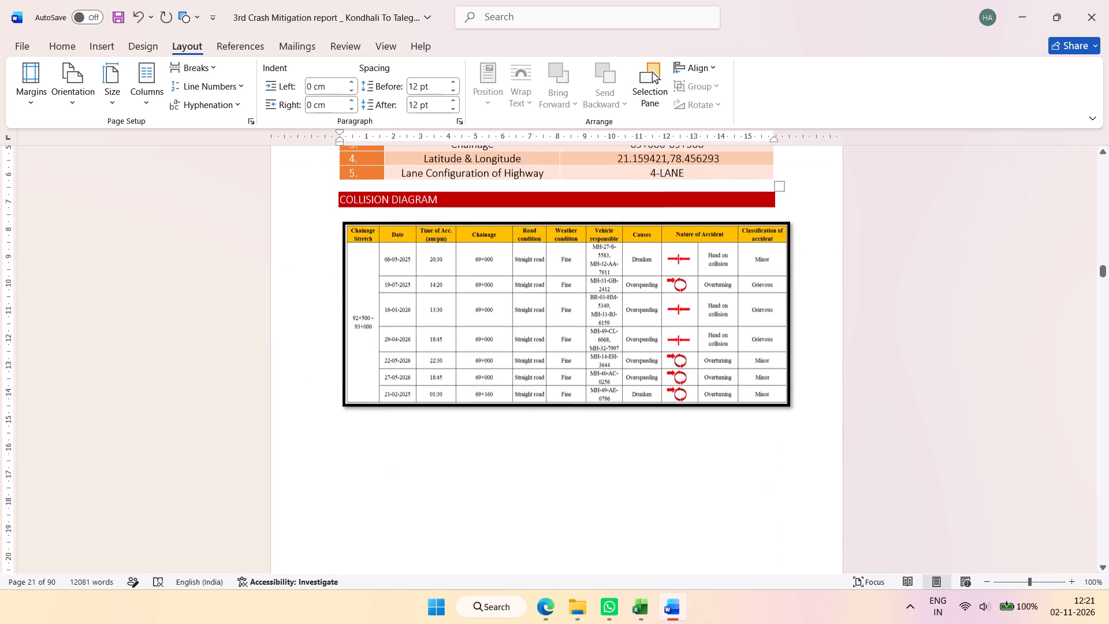
scroll(452, 274, "down", 6)
scroll(440, 277, "up", 1)
left_click(391, 273)
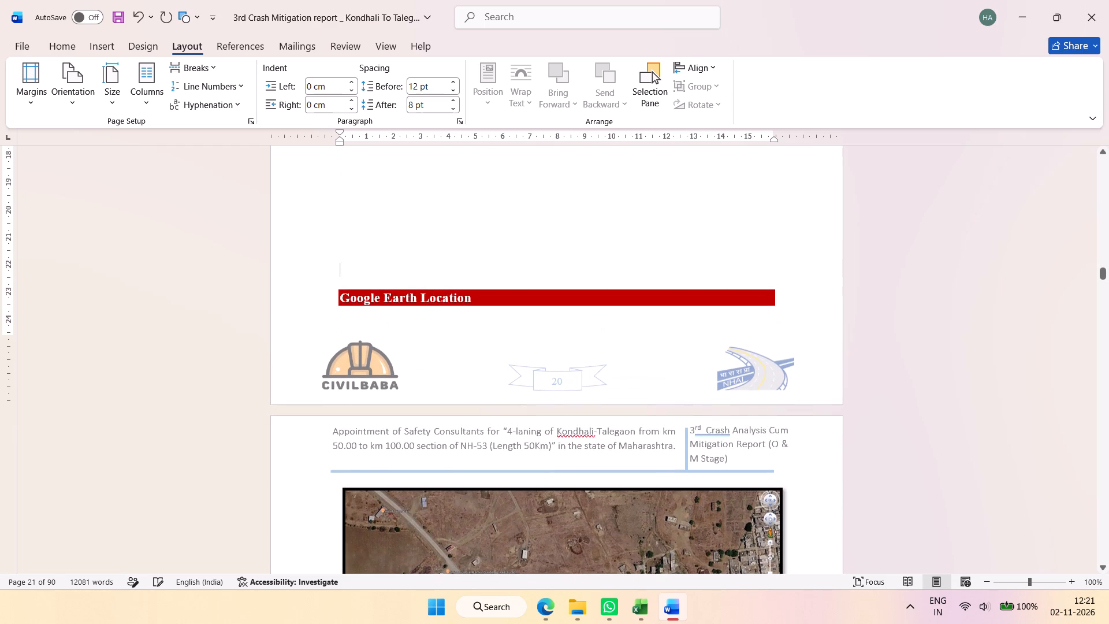
scroll(422, 350, "up", 4)
left_click_drag(416, 320, 423, 488)
left_click(408, 417)
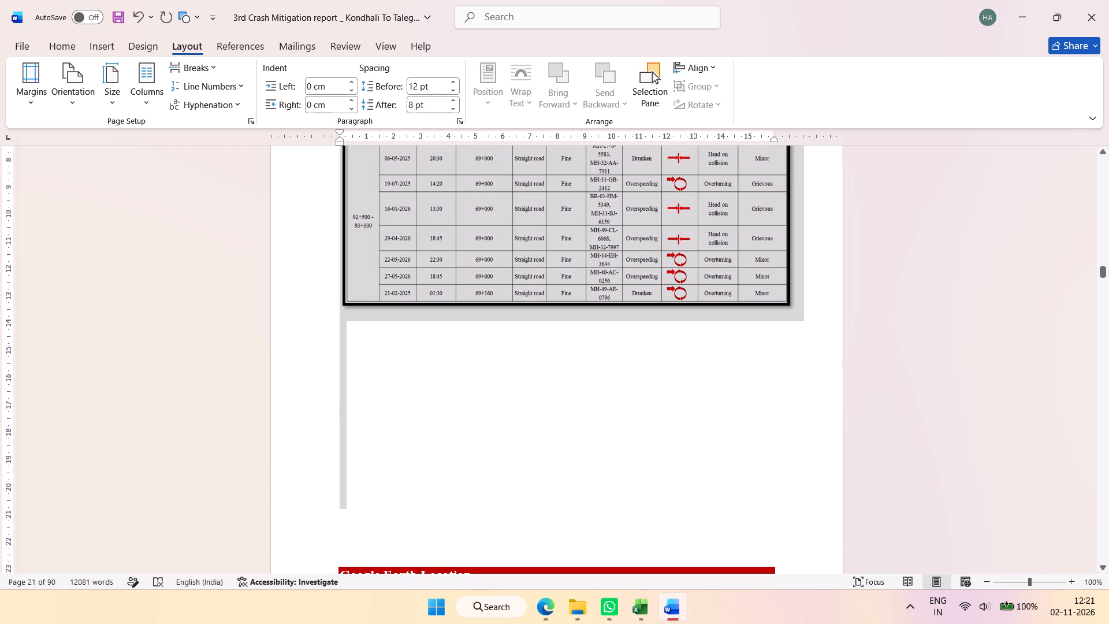
left_click_drag(358, 322, 373, 426)
key("Delete")
key("Delete")
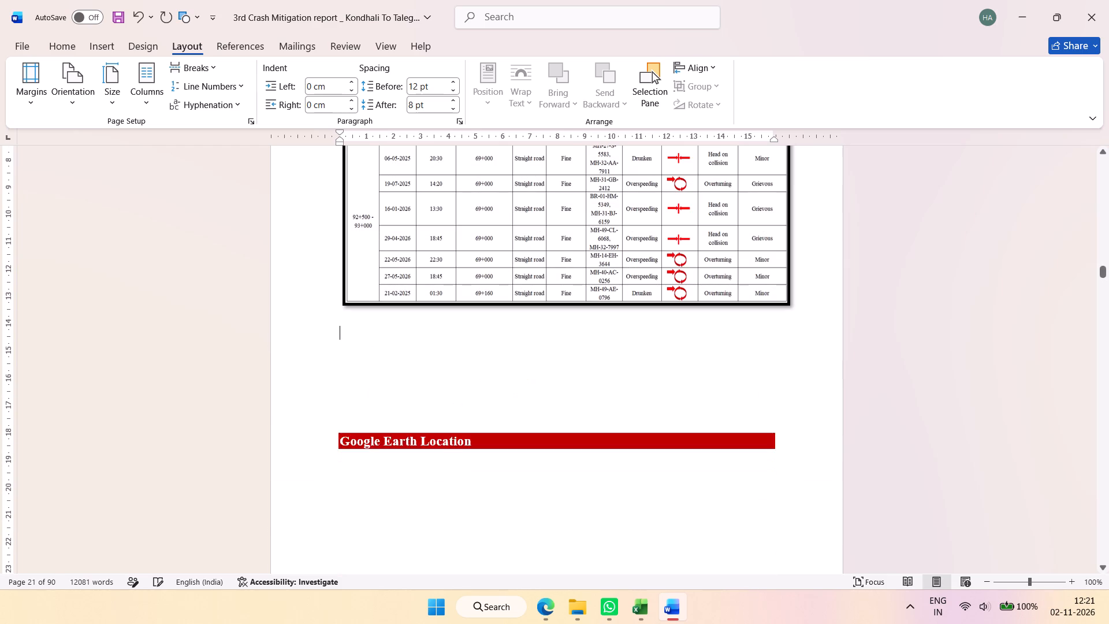
key("Delete")
key("Delete")
key("Delete")
key("Delete")
Reduce the height of the Blackspot 01 Google Earth image so it fits under its heading on page 20.
scroll(392, 392, "down", 6)
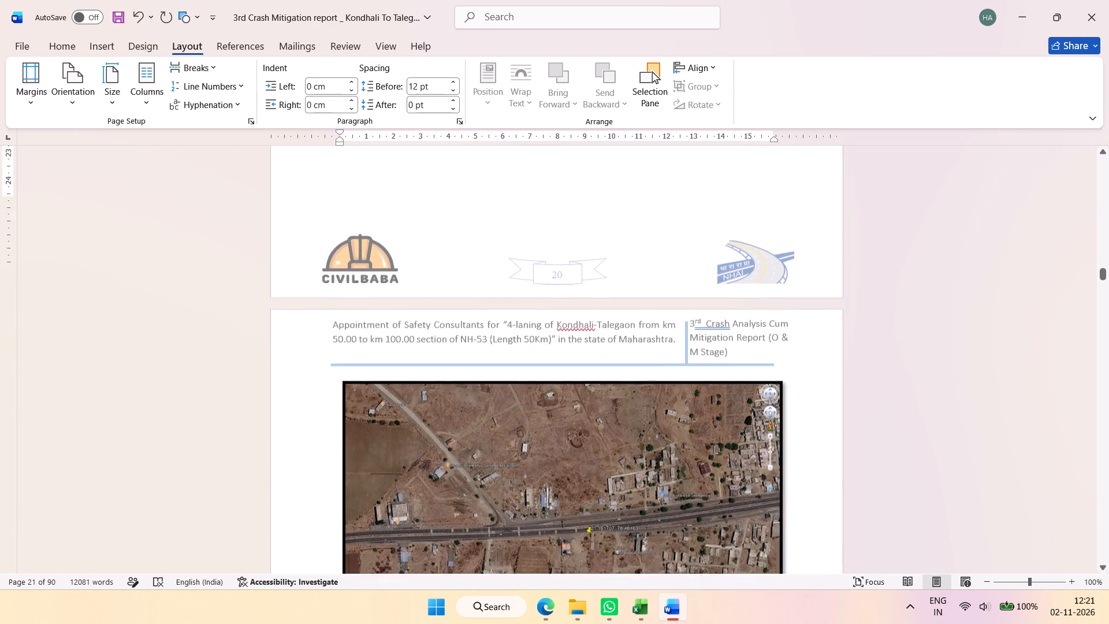
scroll(392, 388, "down", 1)
left_click(504, 401)
left_click_drag(564, 519, 563, 482)
scroll(557, 469, "up", 2)
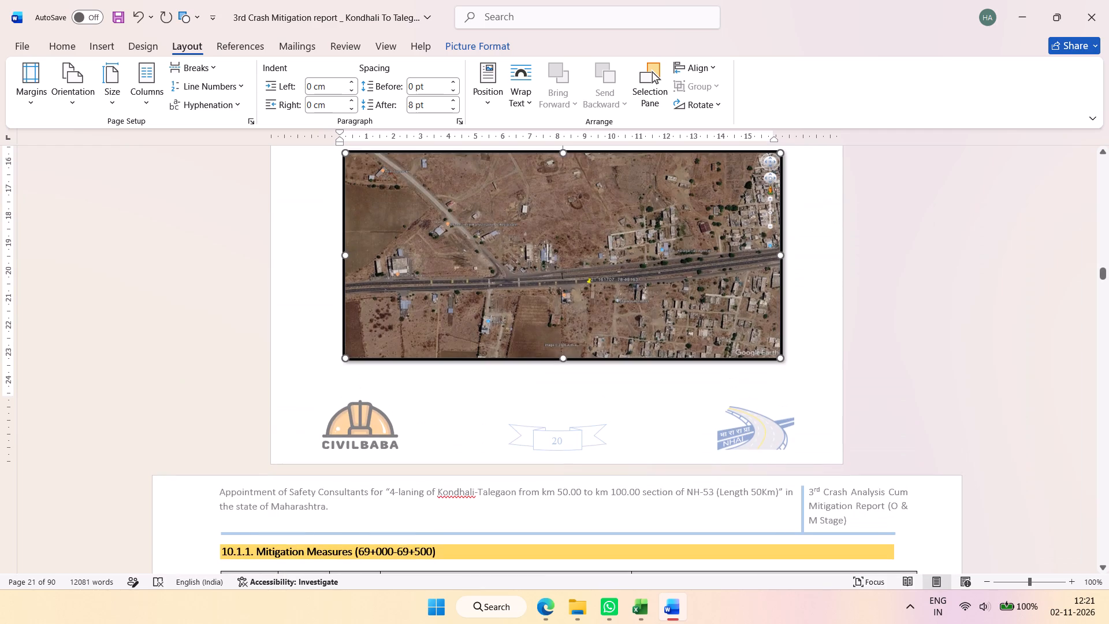
left_click(627, 265)
left_click(827, 270)
Review the report backwards through Table 10-1, the Table 8-1 final blackspot list and section 7.3 to Table 7-1 Setting Reaction Level.
scroll(791, 302, "up", 2)
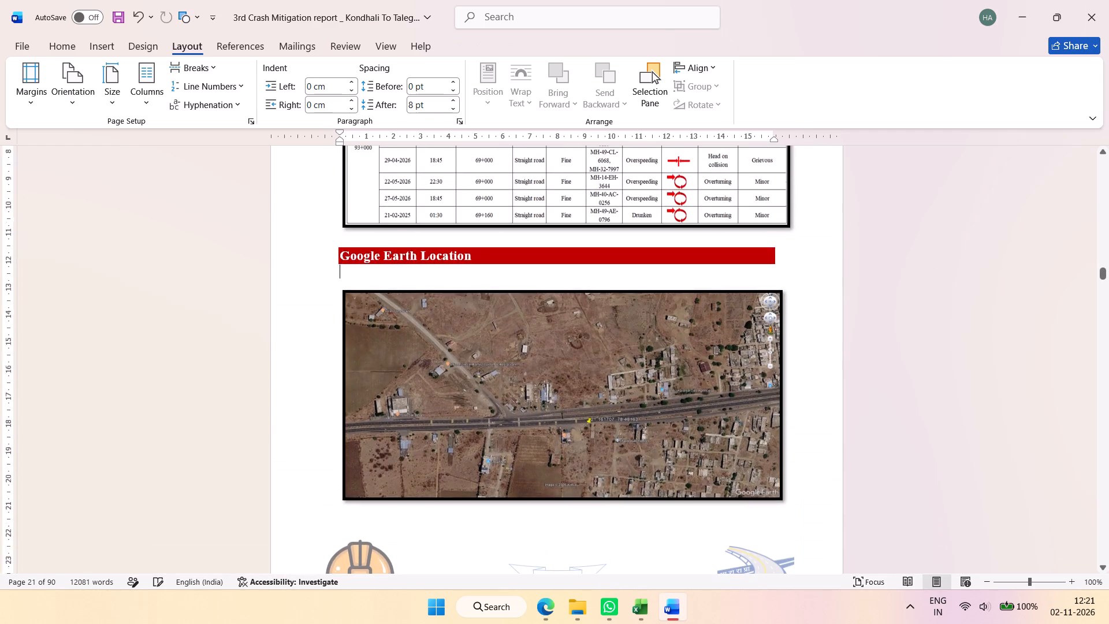
scroll(790, 315, "up", 5)
scroll(788, 377, "up", 13)
scroll(788, 377, "down", 3)
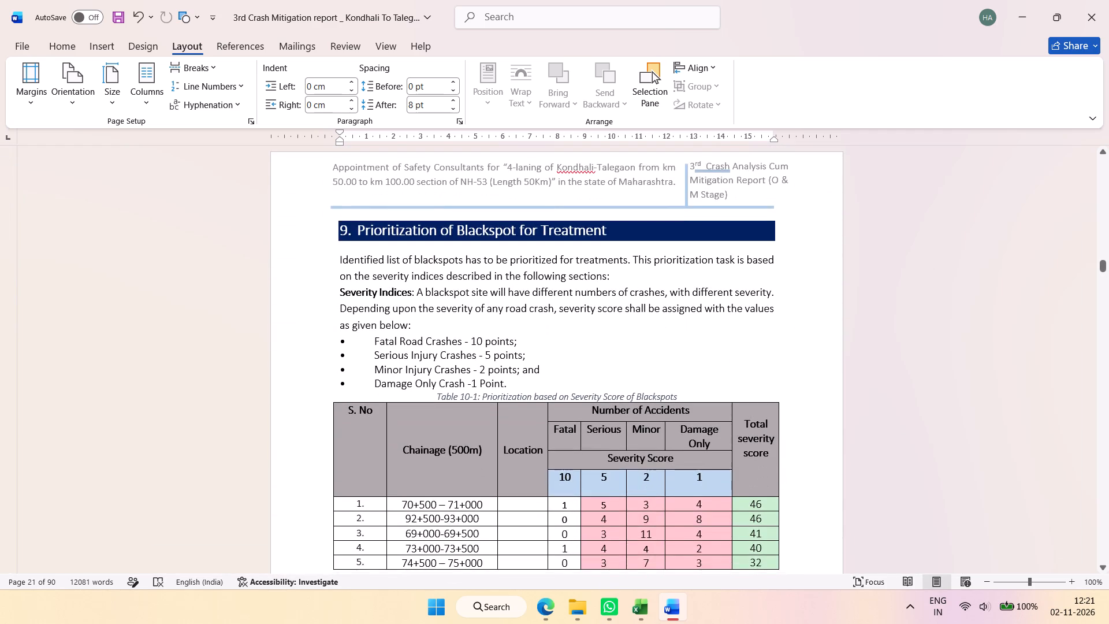
scroll(788, 376, "down", 1)
scroll(788, 376, "up", 14)
scroll(788, 376, "down", 2)
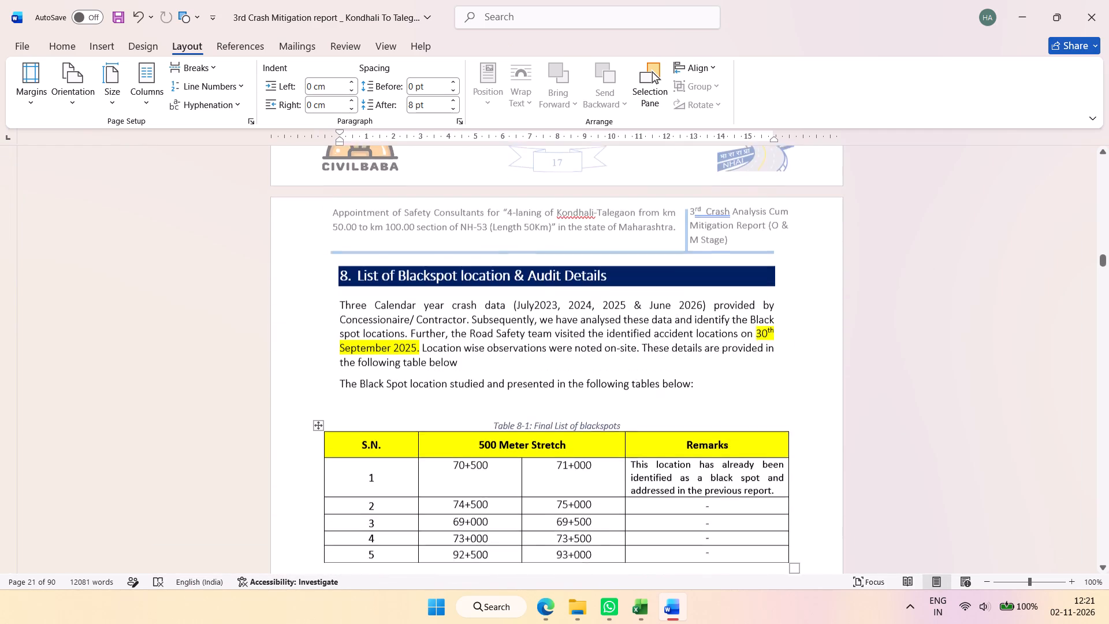
scroll(788, 376, "up", 20)
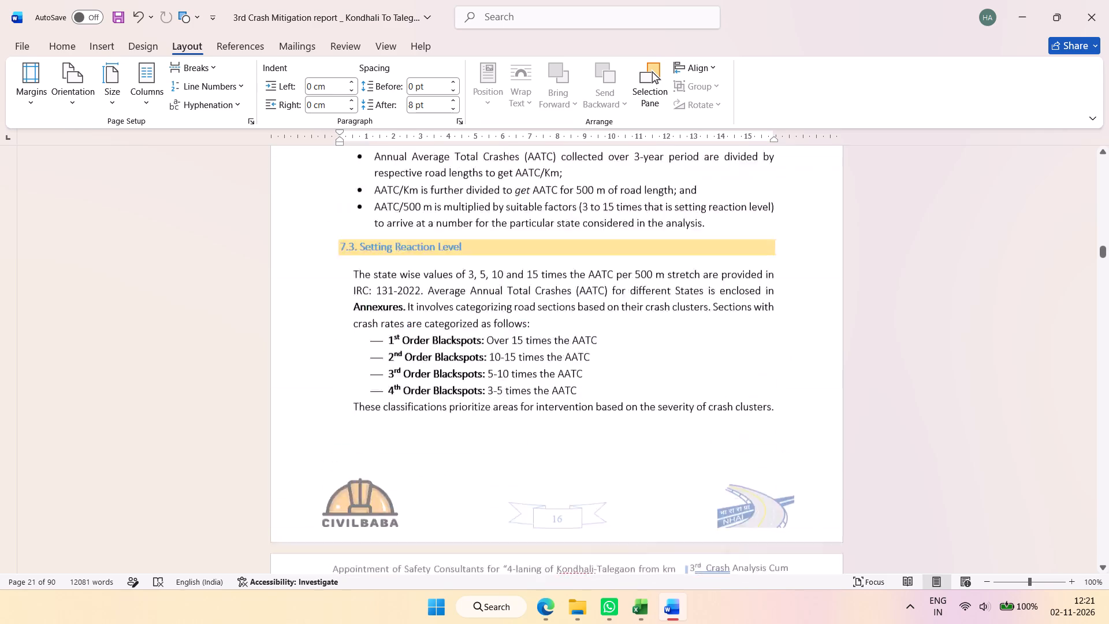
scroll(788, 376, "up", 9)
scroll(788, 376, "down", 17)
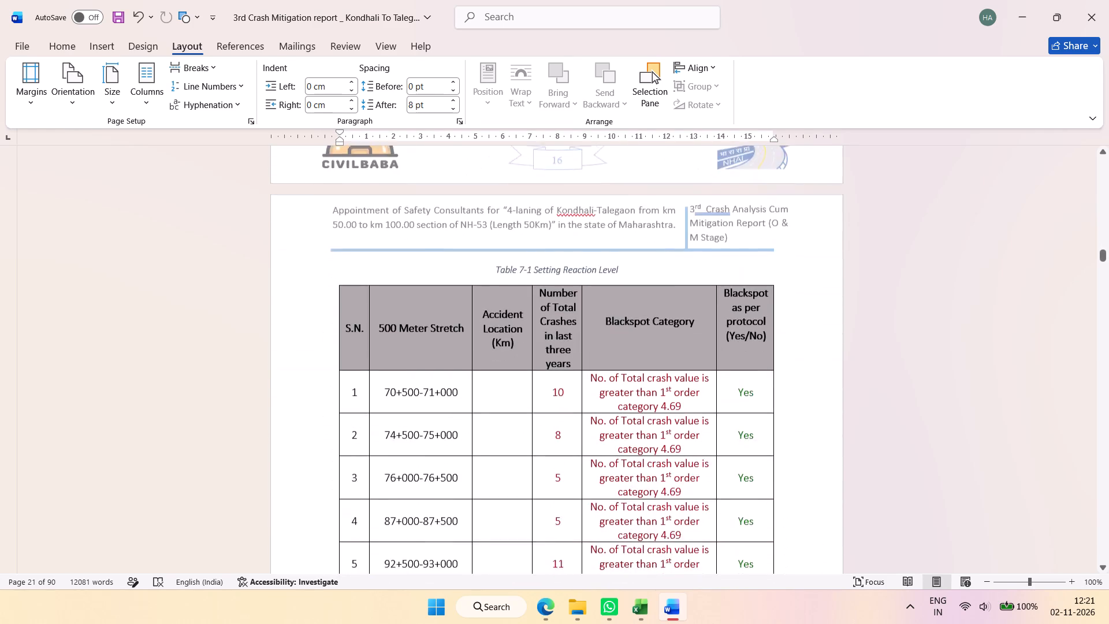
scroll(777, 362, "down", 1)
scroll(675, 290, "up", 1)
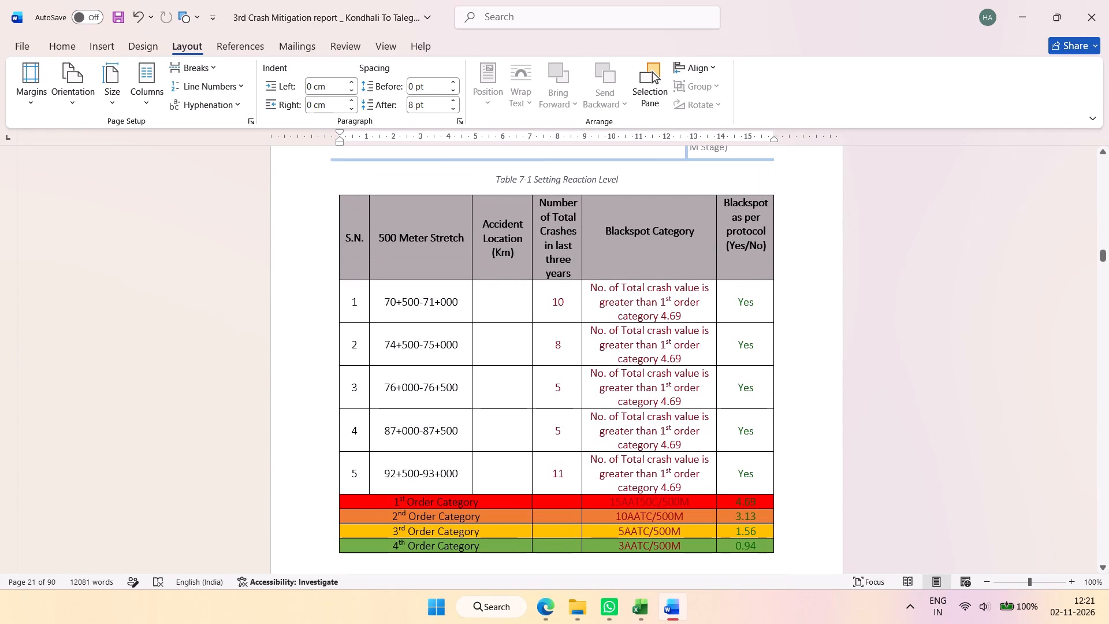
Compare the 500-metre stretches and crash counts in Table 7-1 with the PrioritisedBlackspot sheet.
key("alt+Tab")
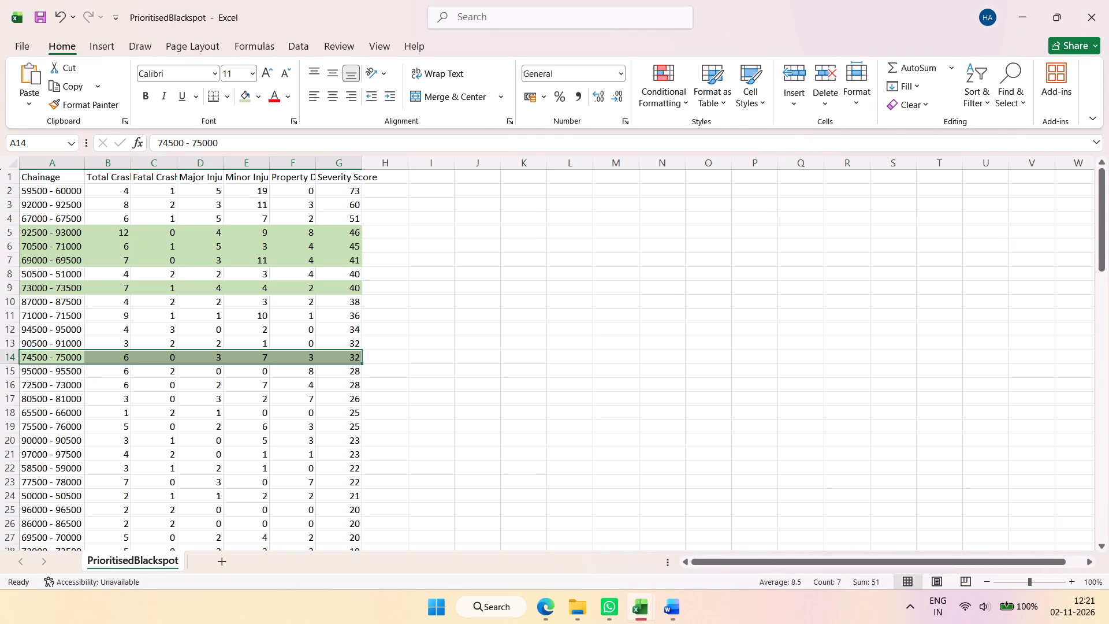
key("alt+Tab")
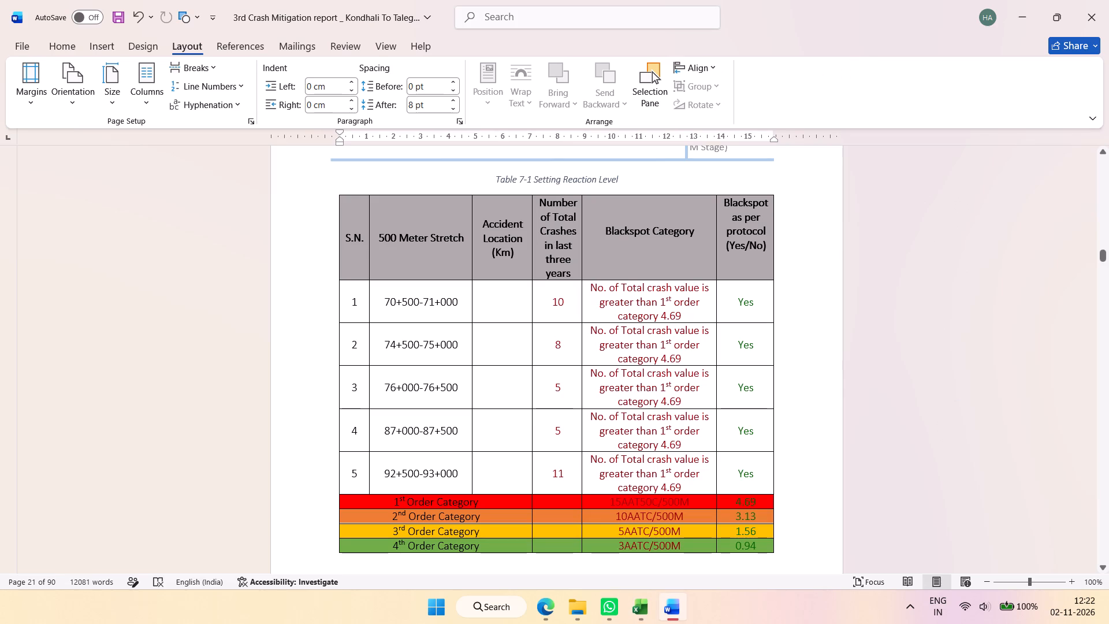
key("alt+Tab")
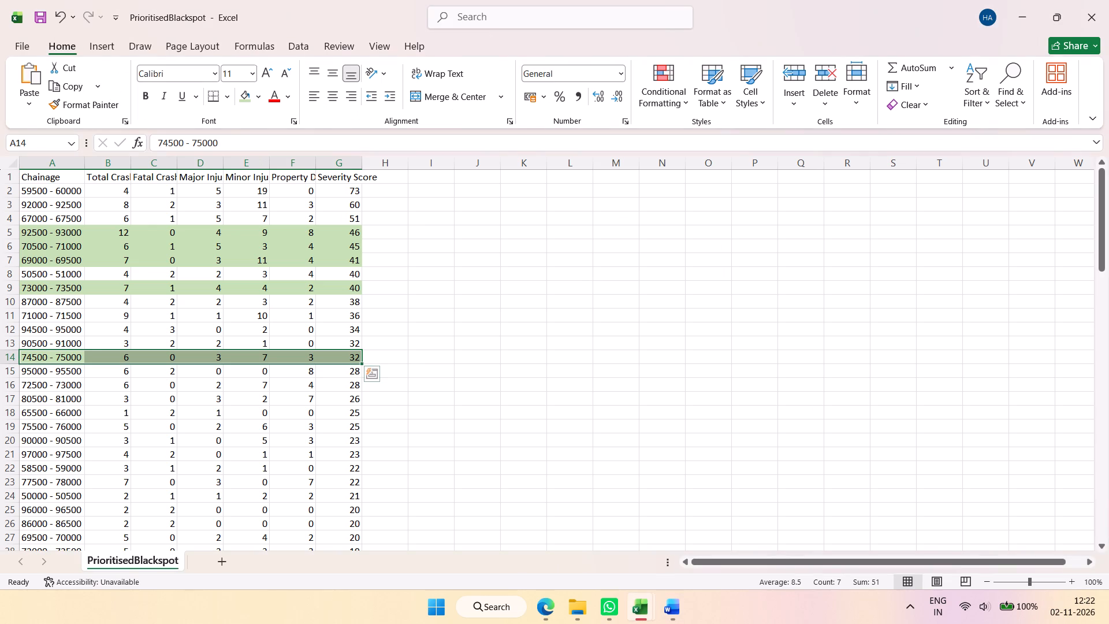
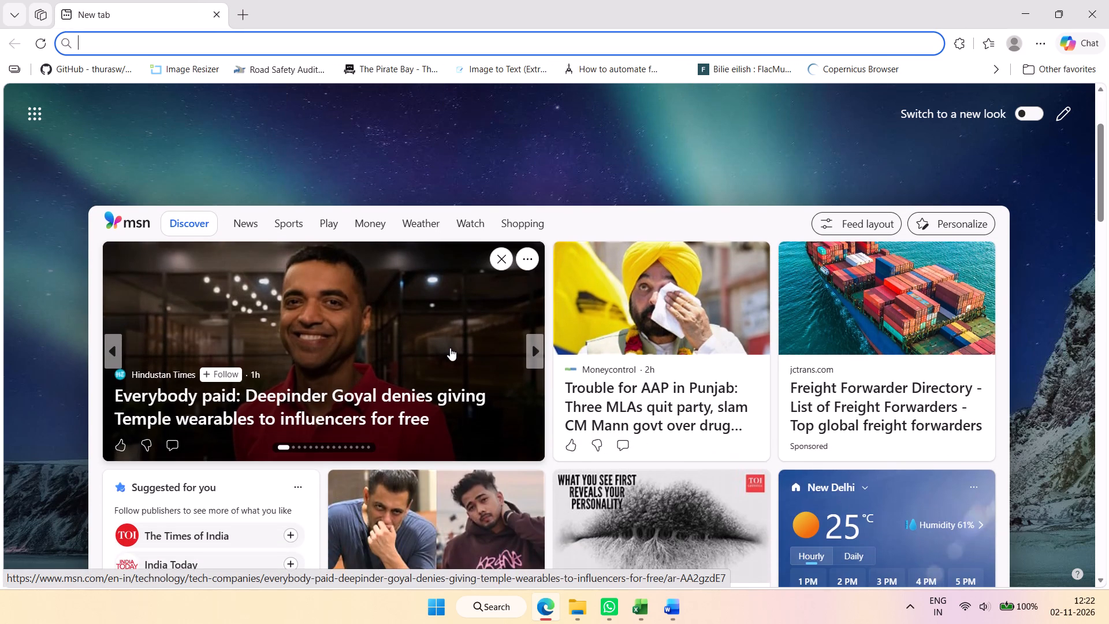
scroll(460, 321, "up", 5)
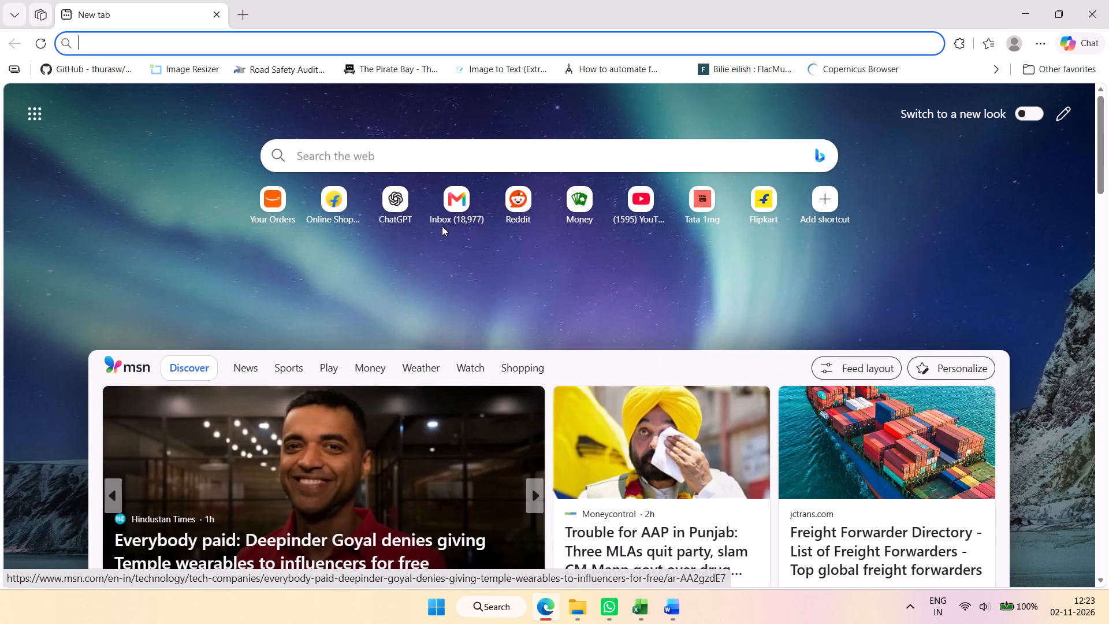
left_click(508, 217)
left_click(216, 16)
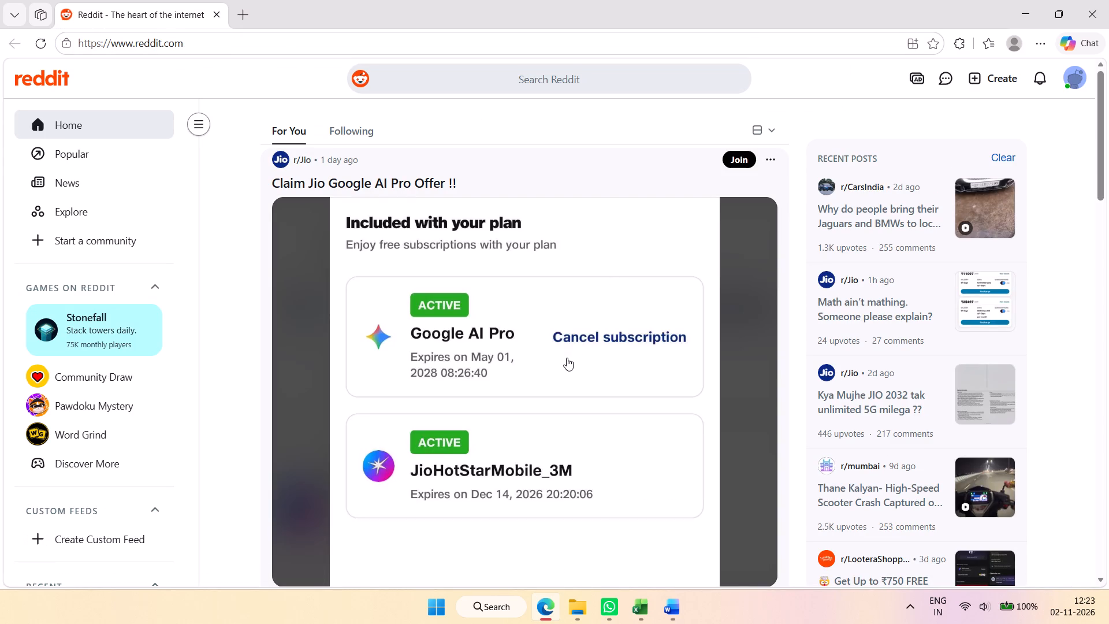
Browse the Reddit home feed, open the r/navimumbai post about traffic police at Kalyan Phata and read its comments.
scroll(567, 358, "down", 6)
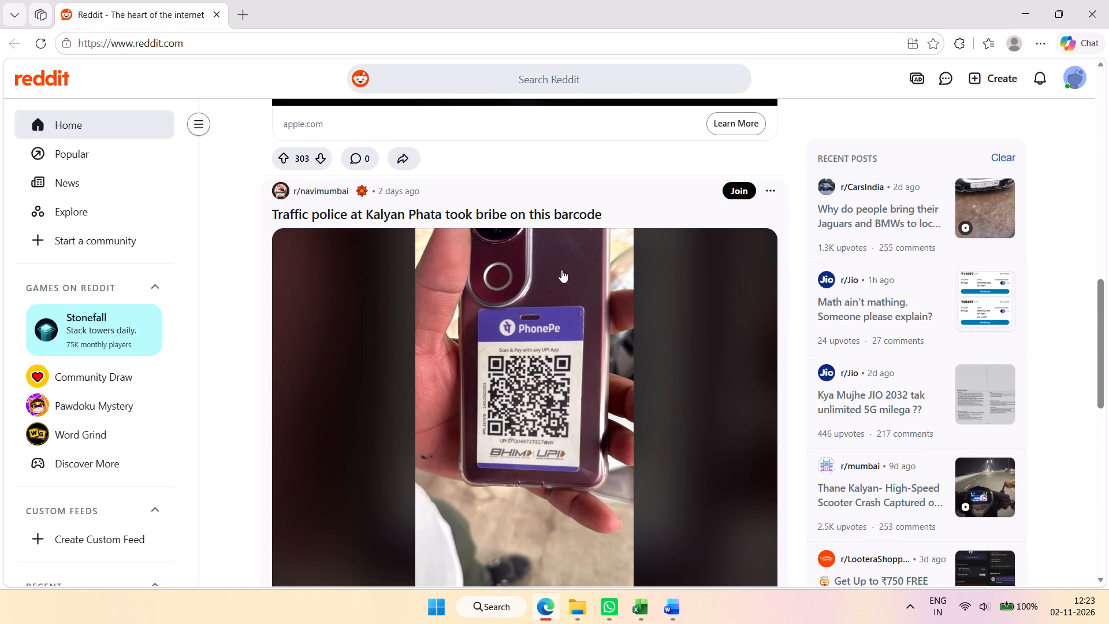
left_click(538, 202)
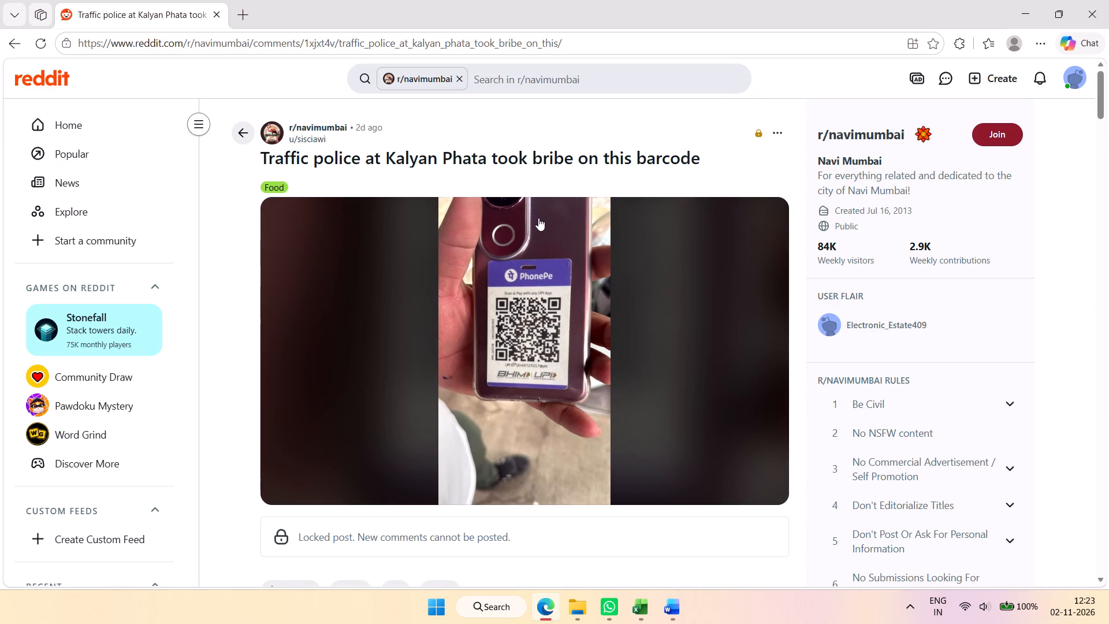
scroll(538, 218, "down", 4)
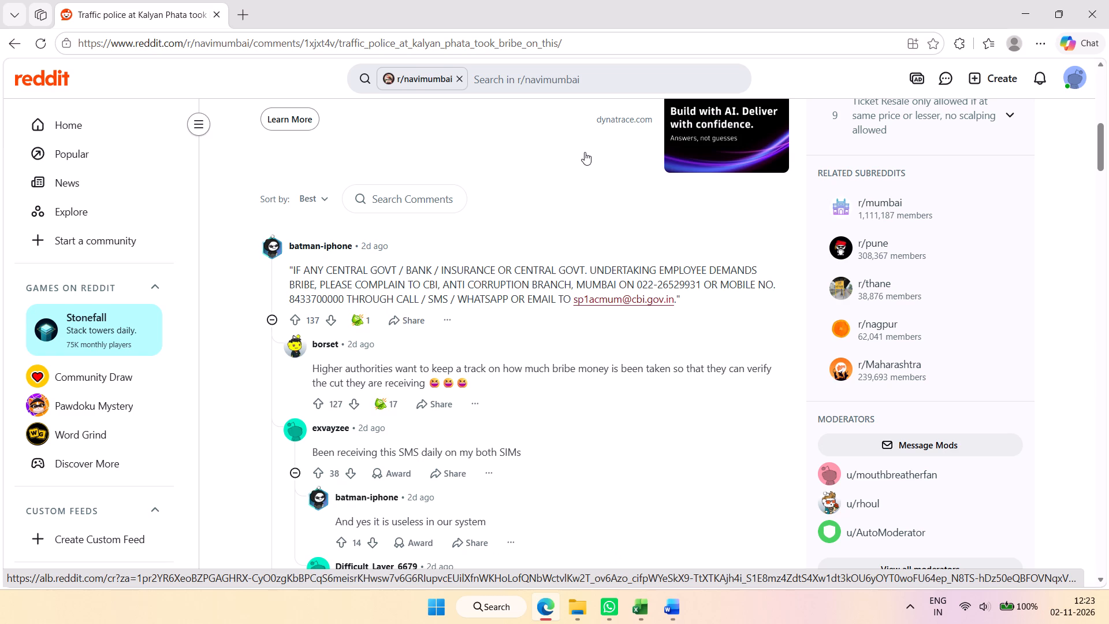
scroll(585, 152, "down", 1)
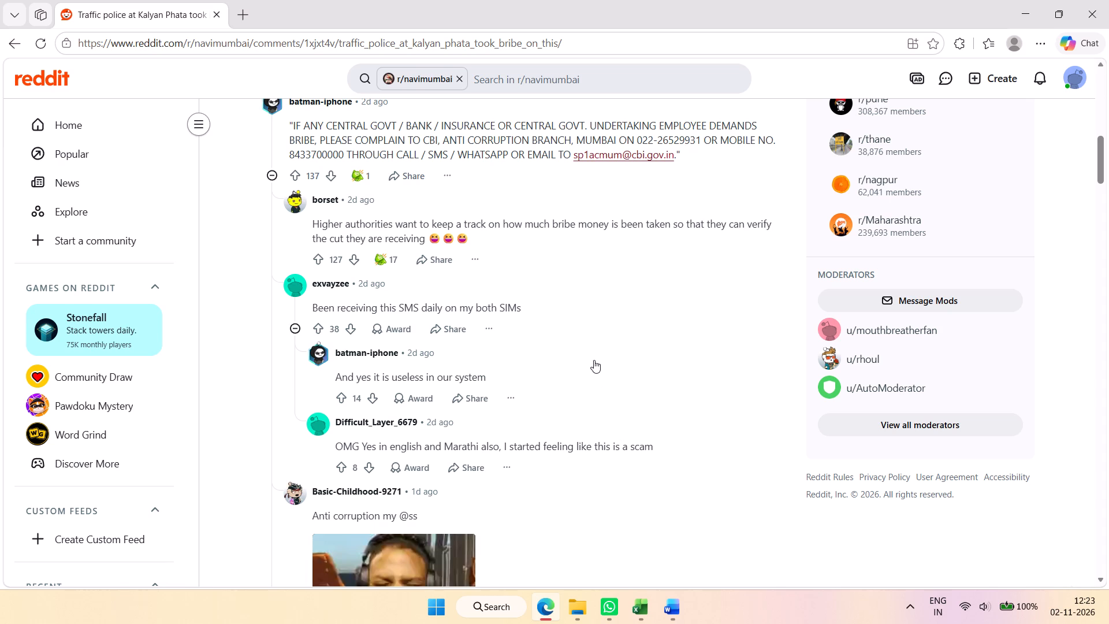
scroll(582, 329, "down", 2)
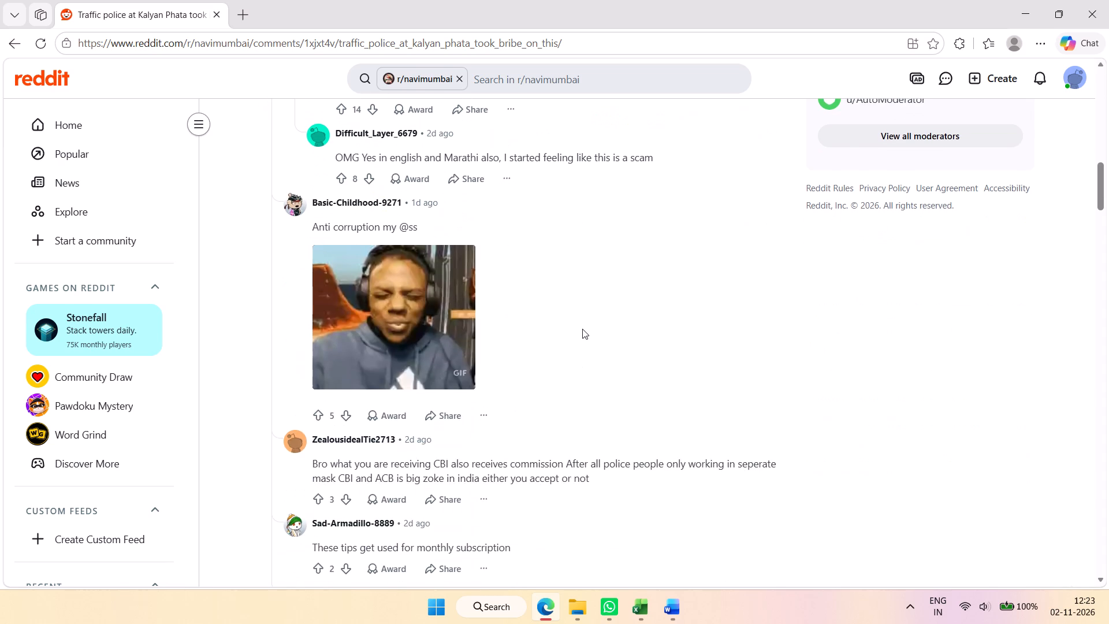
scroll(582, 329, "down", 2)
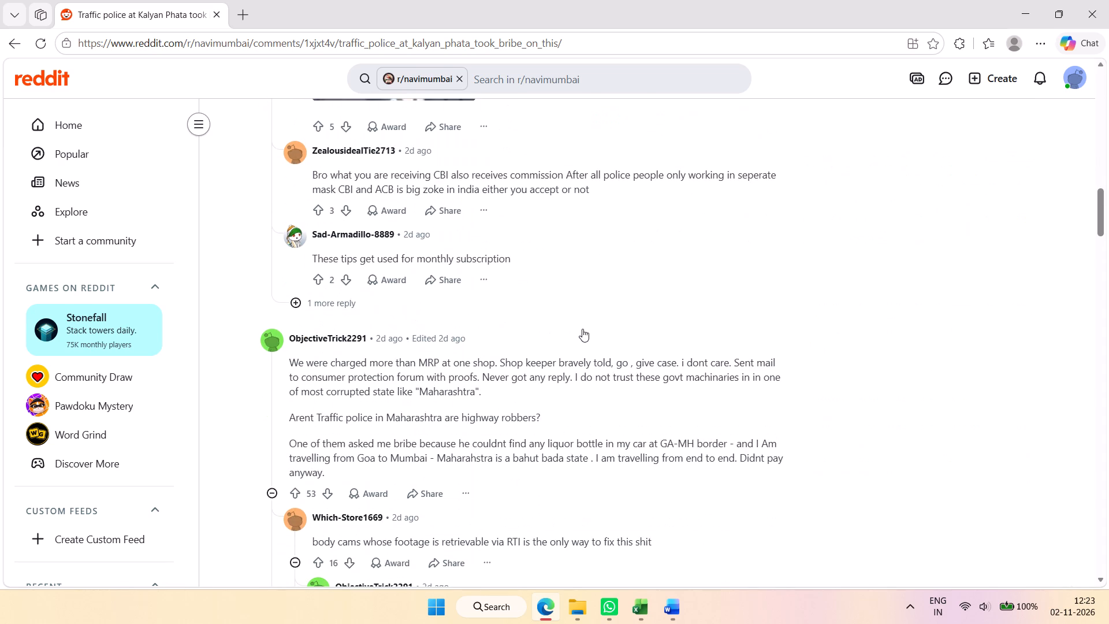
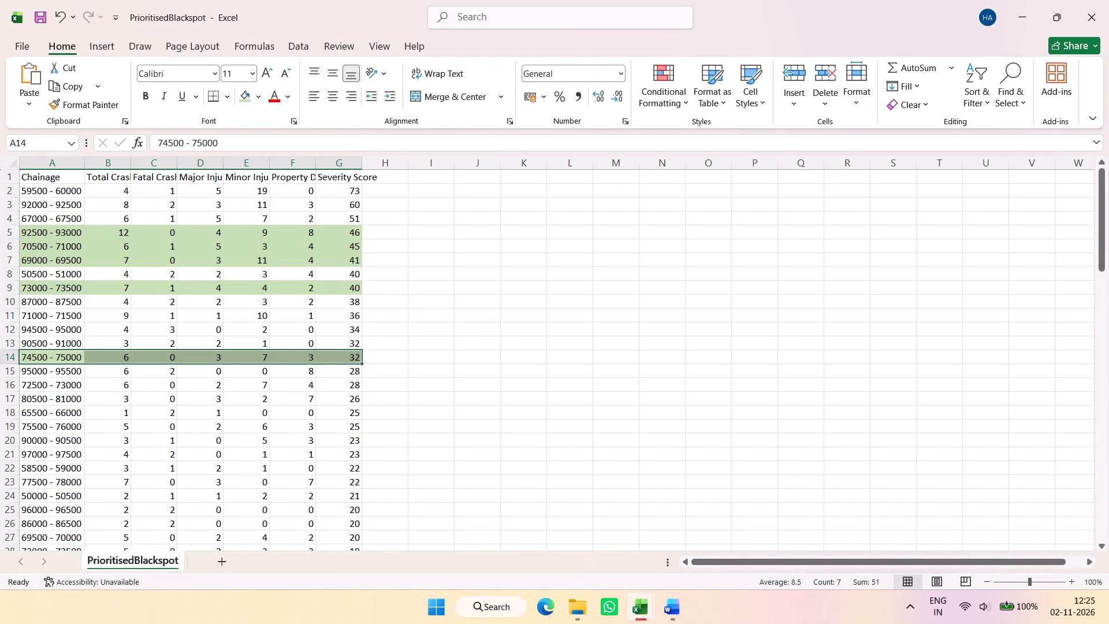
Switch to the IdentifiedBlackspot (1) workbook and highlight the 73000 - 73500 row in light green across all three columns.
key("alt+Tab")
key("alt+Tab")
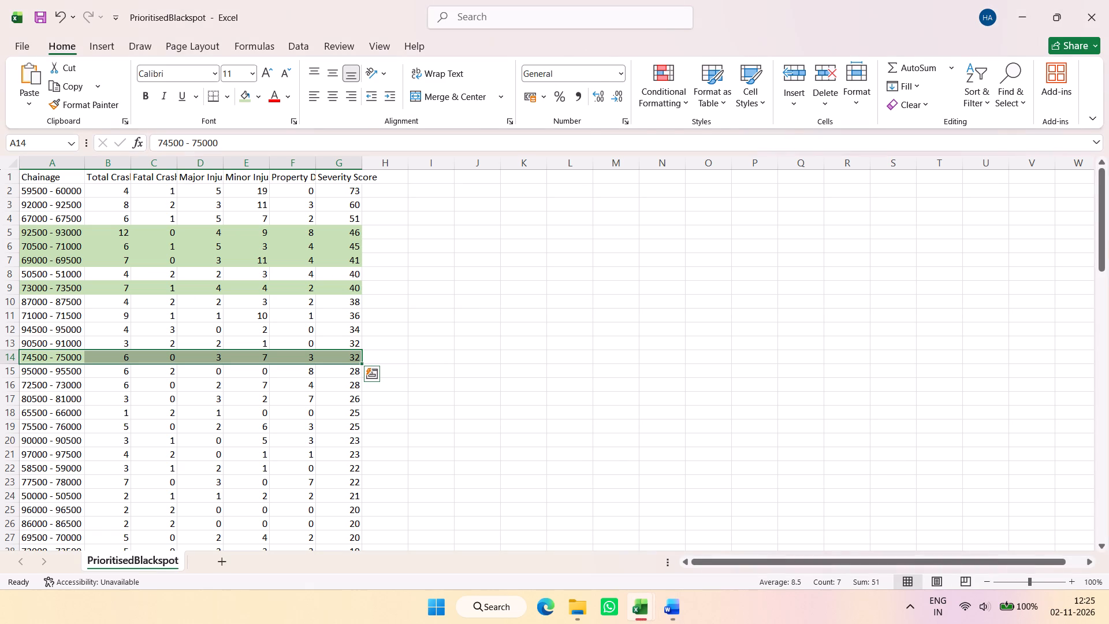
key("alt+Tab")
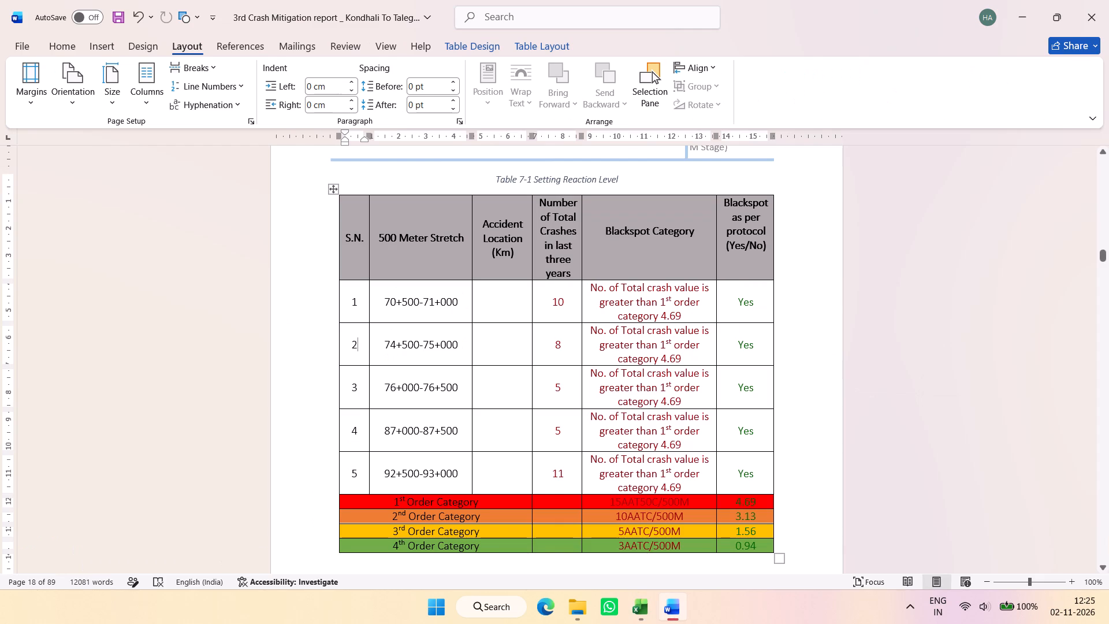
key("alt+Tab")
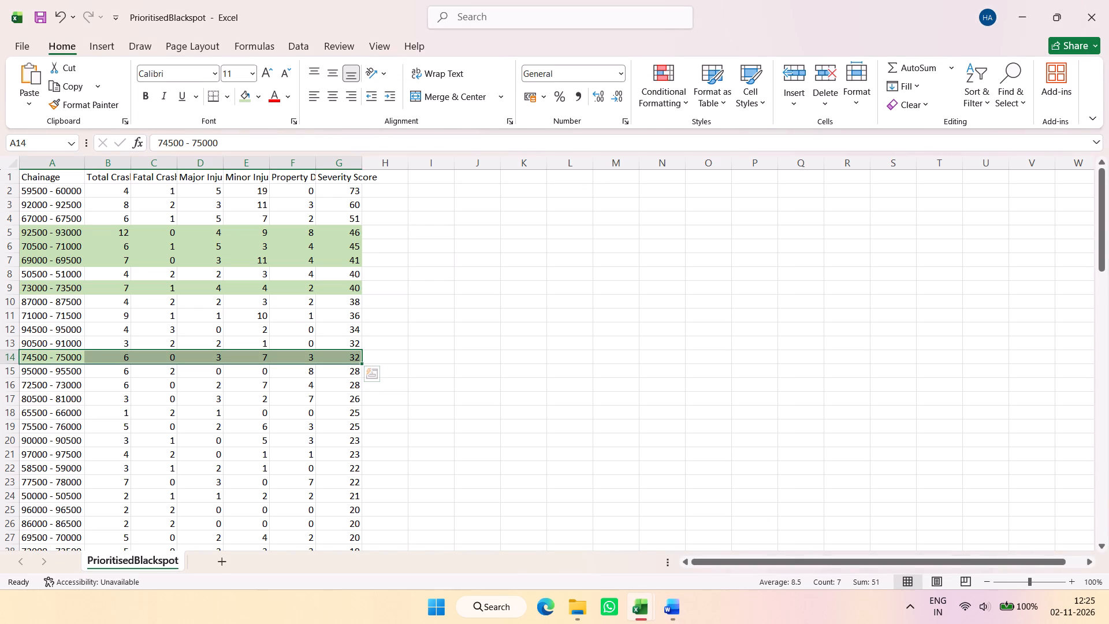
left_click(654, 610)
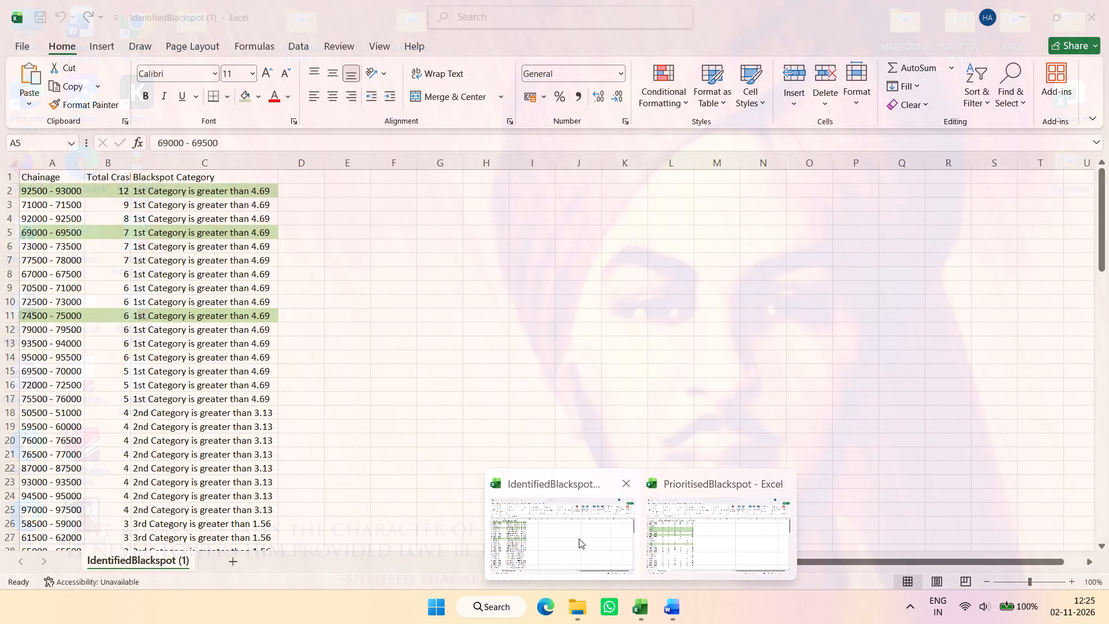
left_click(579, 538)
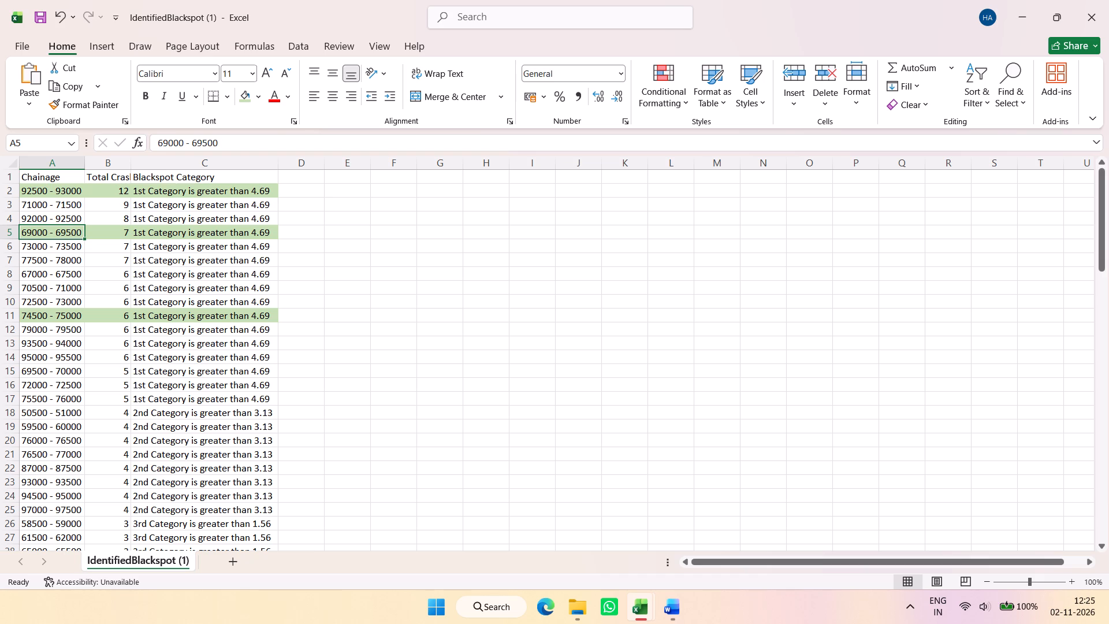
scroll(63, 374, "down", 2)
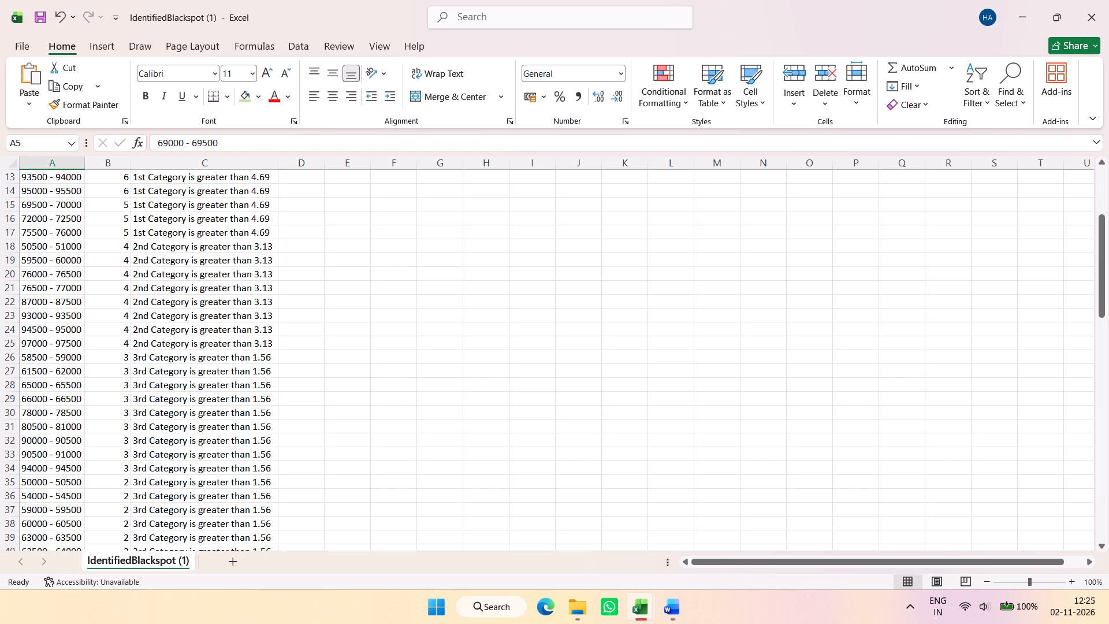
scroll(65, 373, "up", 3)
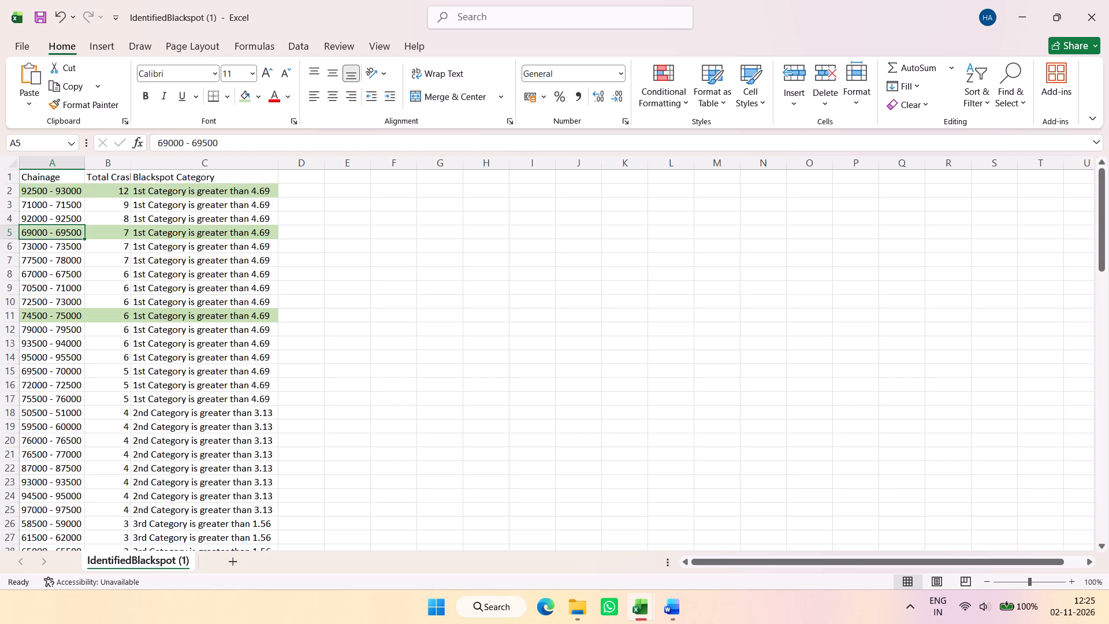
left_click_drag(61, 246, 214, 251)
left_click(248, 99)
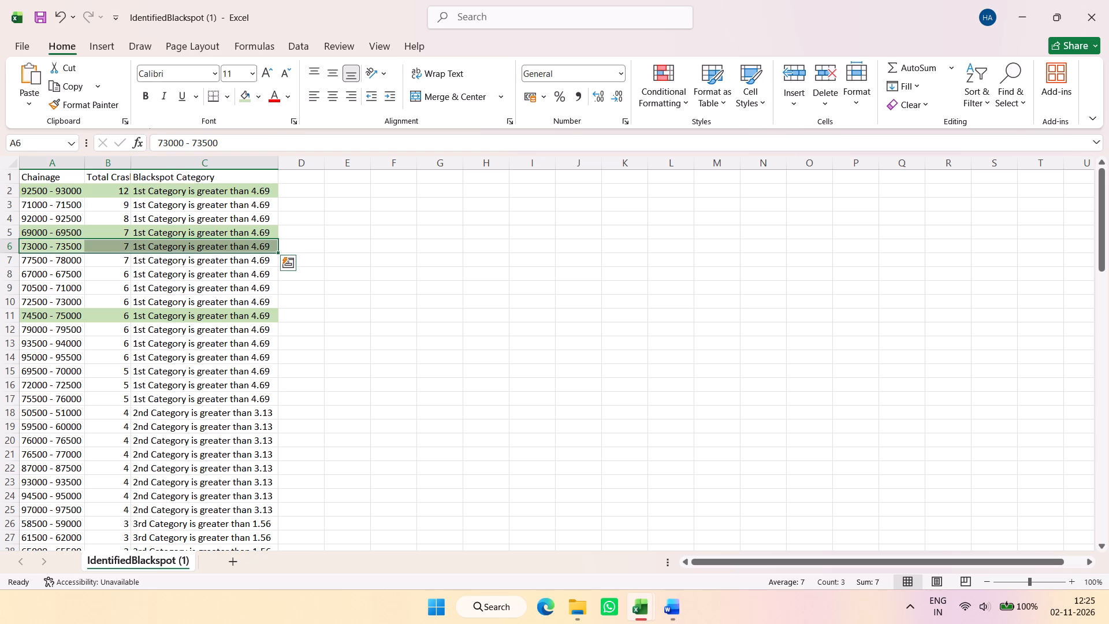
Check the highlighted stretches in PrioritisedBlackspot and highlight the 70500 - 71000 row in IdentifiedBlackspot (1) in the same light green.
key("alt+Tab")
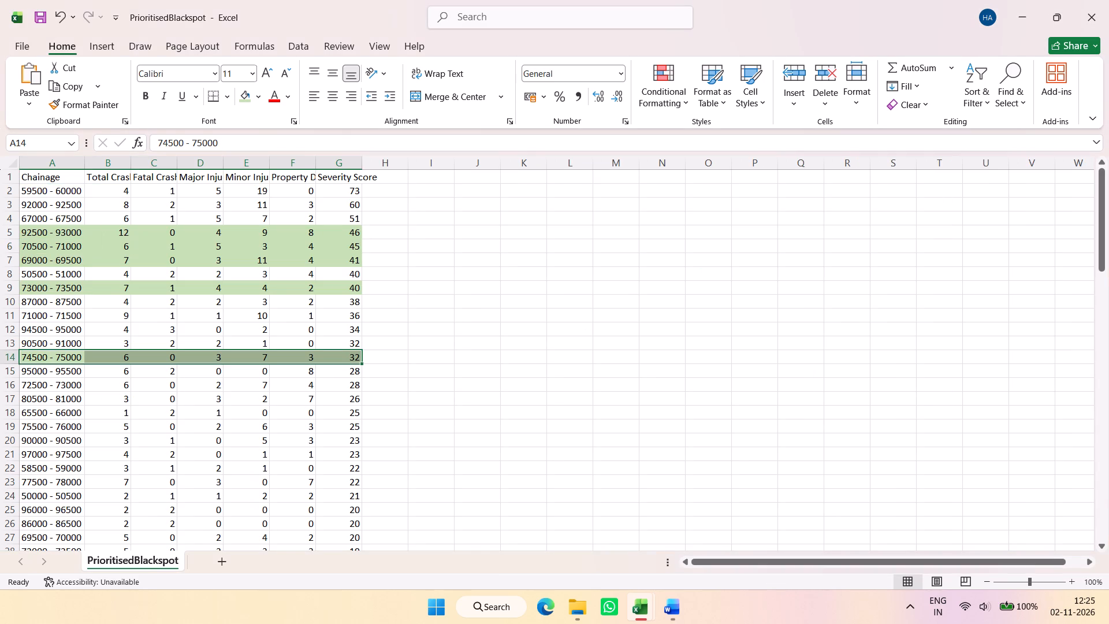
key("alt+Tab")
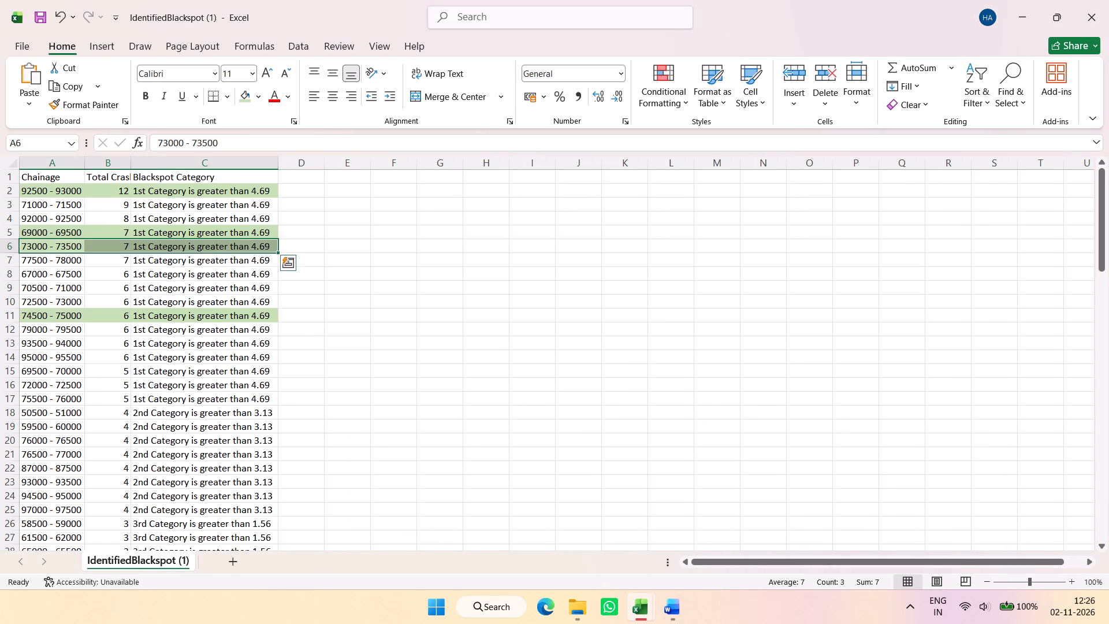
key("alt+Tab")
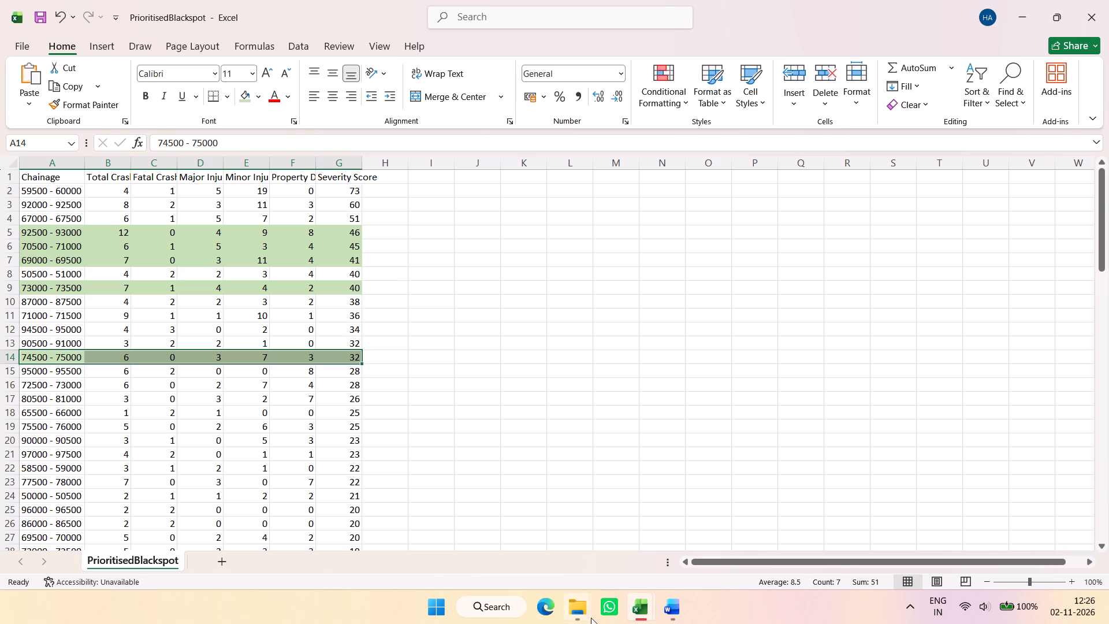
left_click(679, 608)
left_click(679, 608)
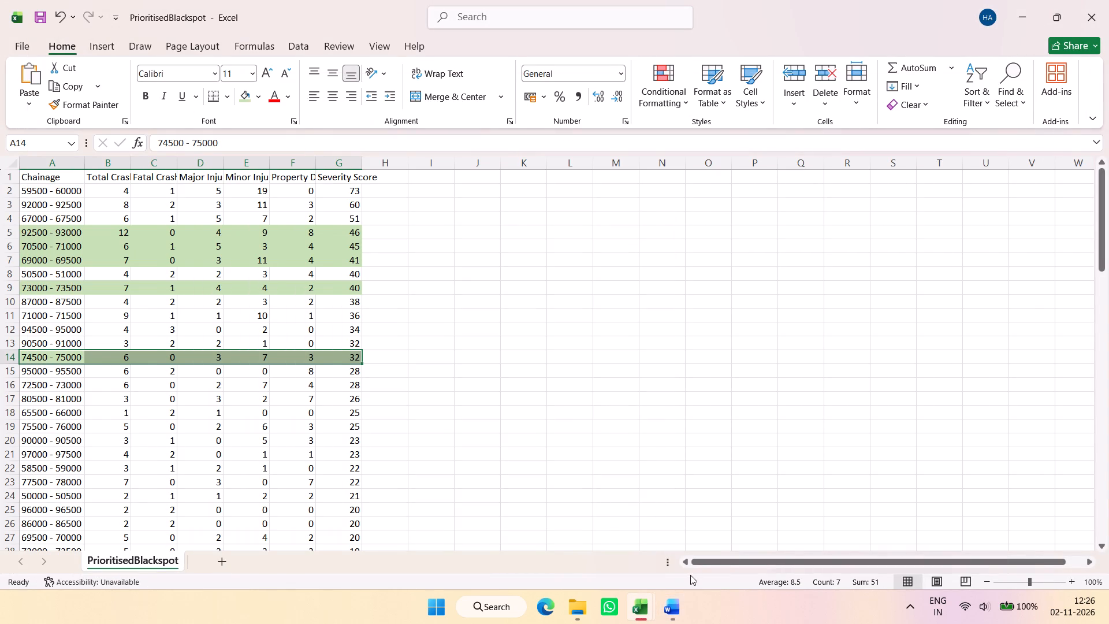
left_click(646, 601)
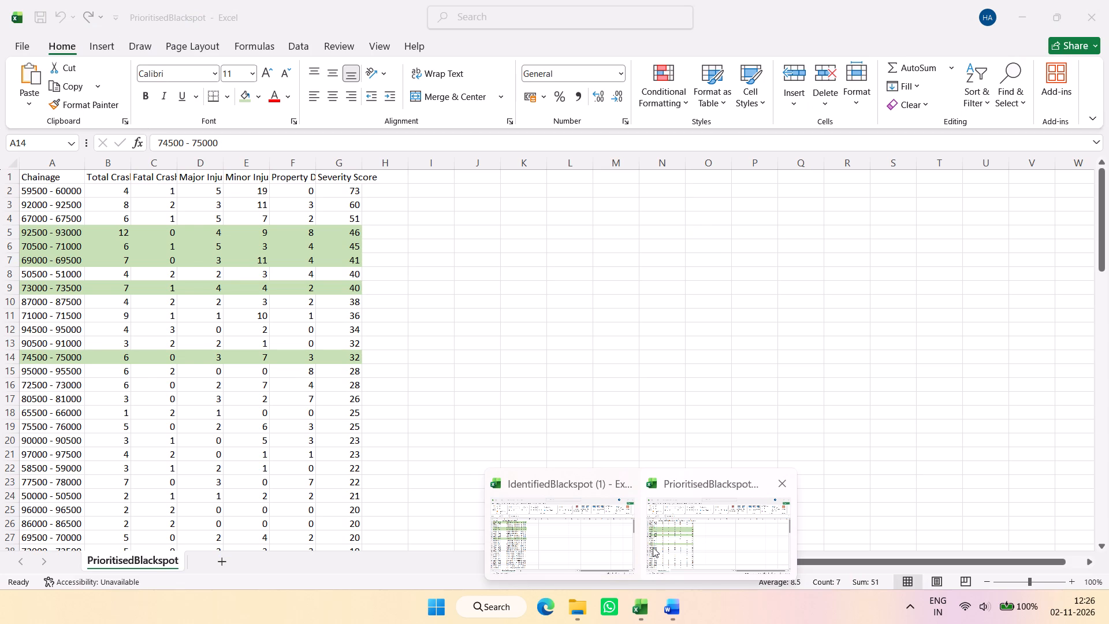
double_click(618, 547)
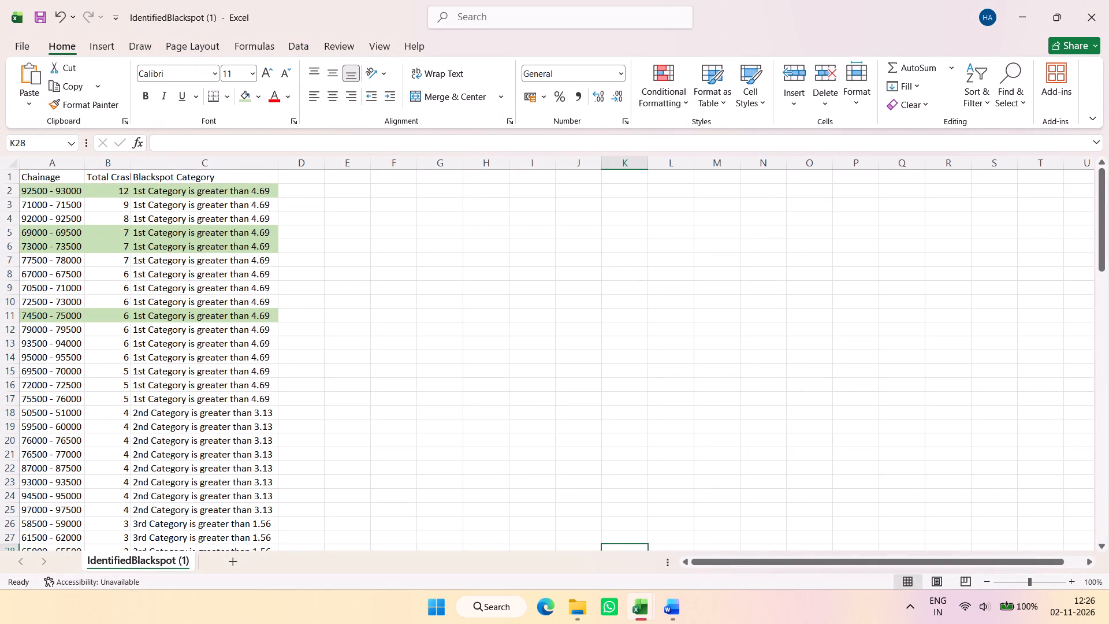
left_click_drag(64, 290, 181, 289)
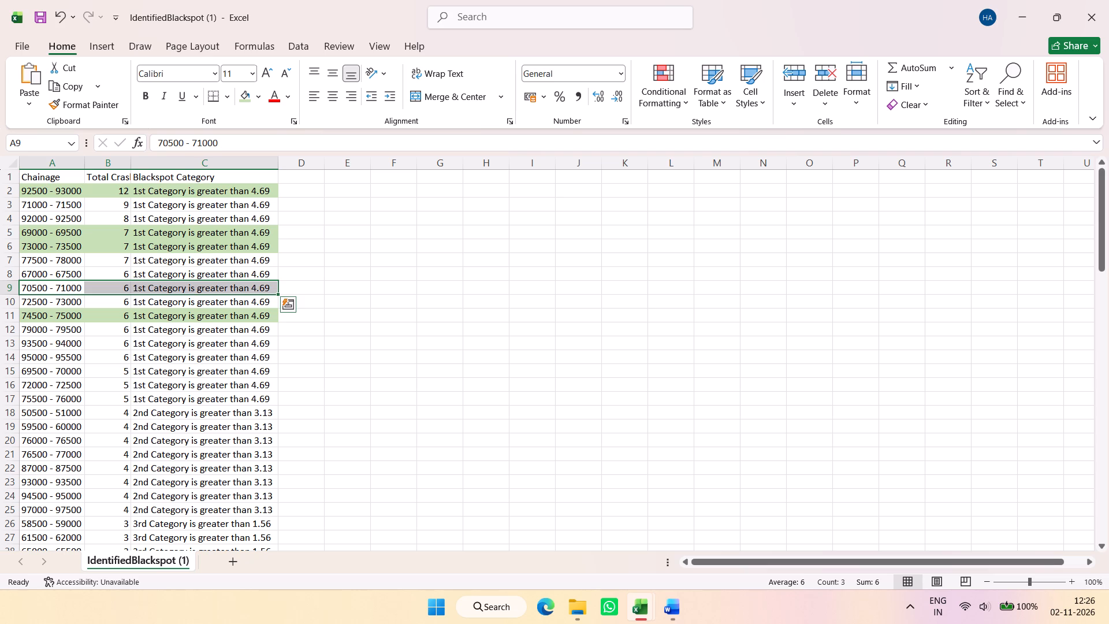
left_click(236, 95)
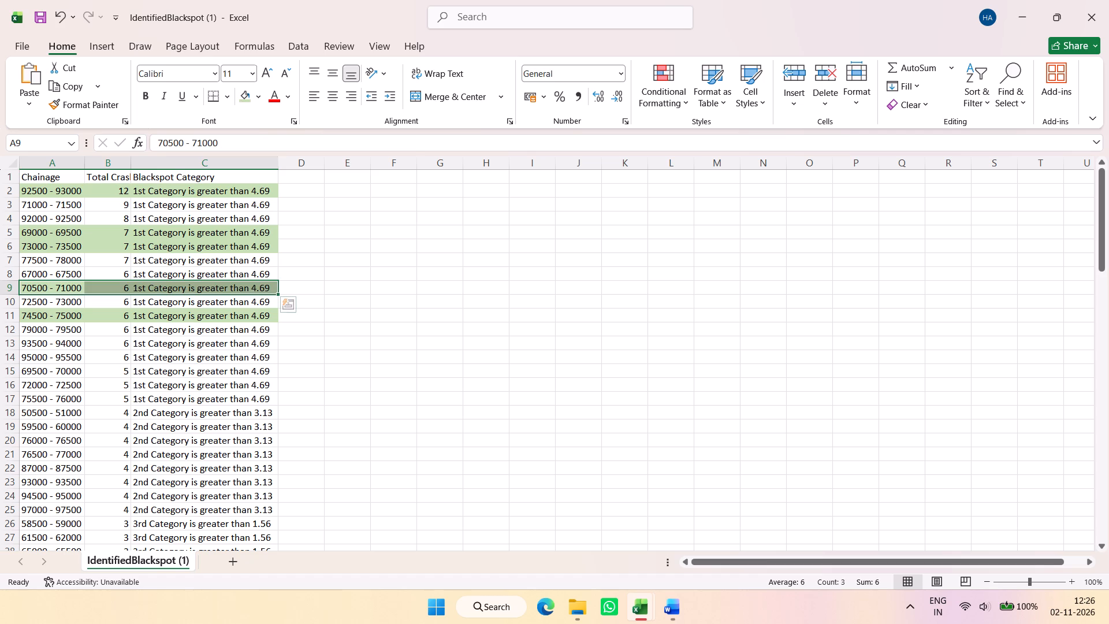
left_click(407, 250)
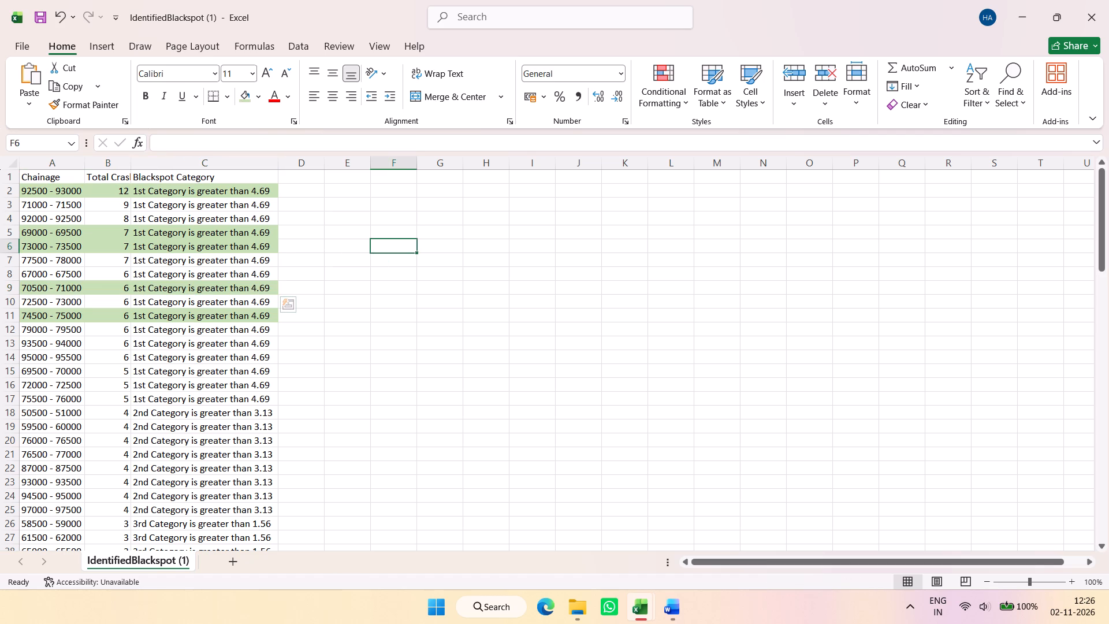
left_click(1012, 18)
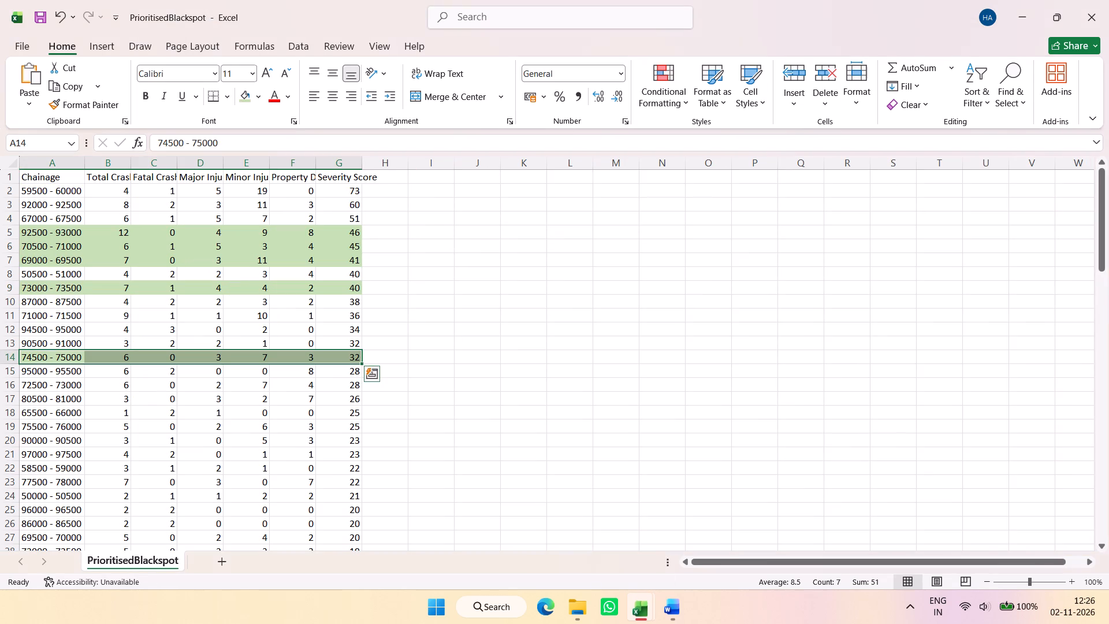
Copy chainage 69000 - 69500 from PrioritisedBlackspot over the first 500 Meter Stretch entry of the report's Table 7-1, without an extra line.
left_click(669, 597)
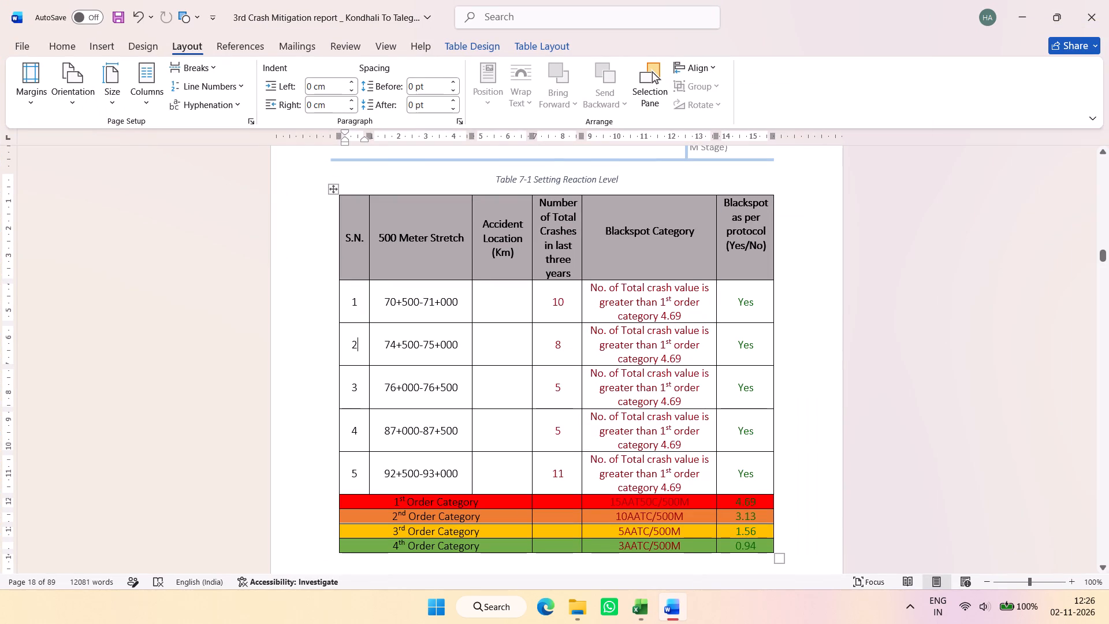
key("alt+Tab")
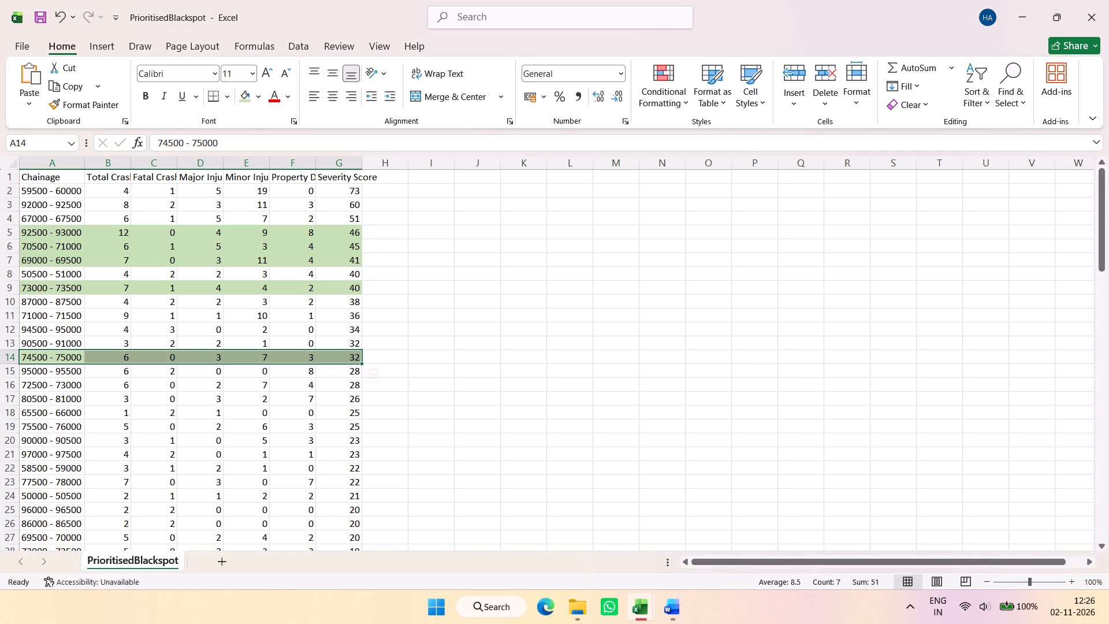
left_click(50, 260)
key("ctrl+c")
key("alt+Tab")
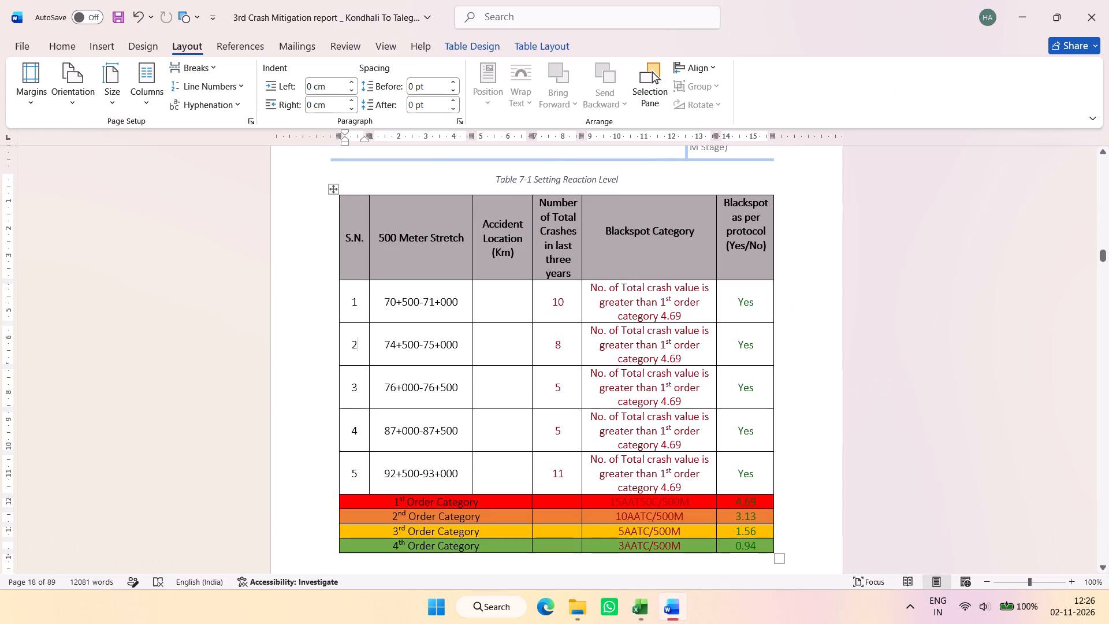
triple_click(434, 307)
key("ctrl+v")
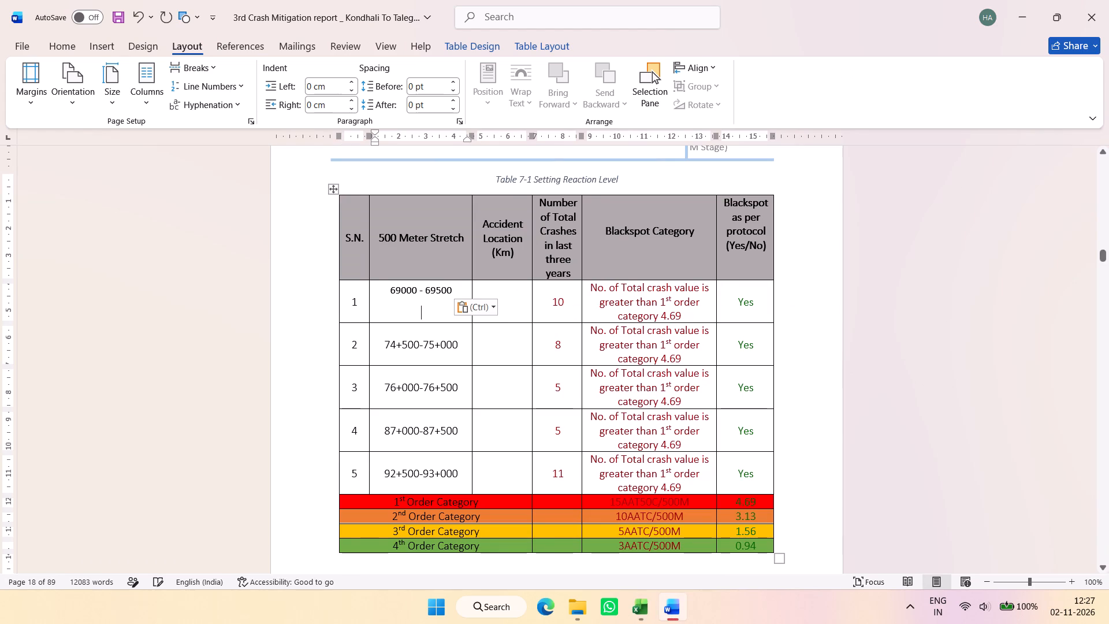
key("BackSpace")
key("BackSpace")
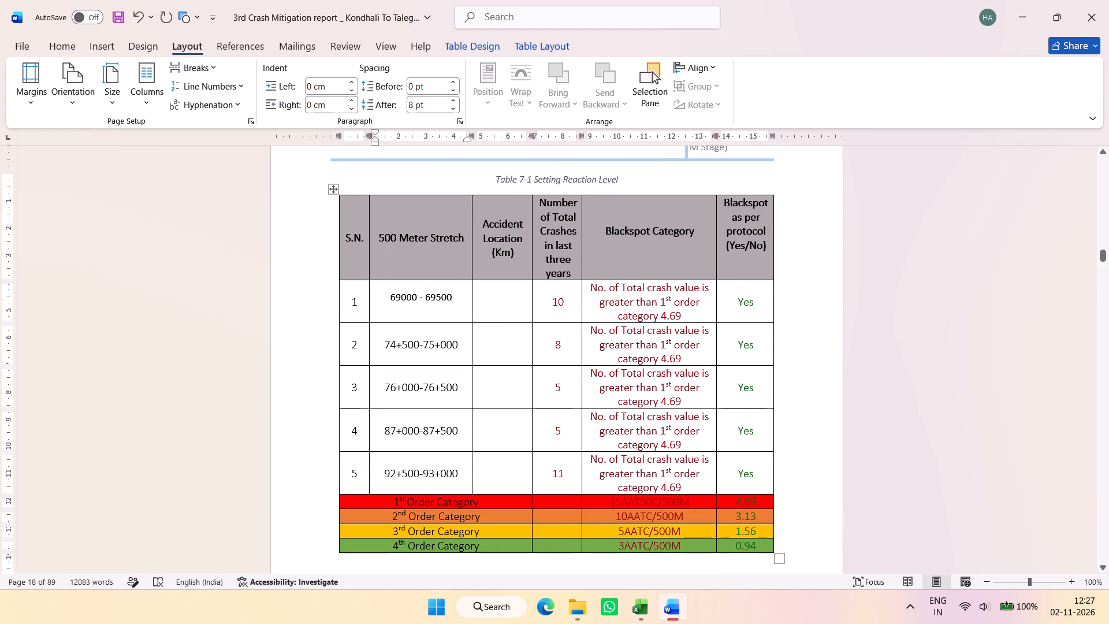
Apply the row 2 stretch's text formatting to the 69000 - 69500 entry in Table 7-1 with Format Painter.
left_click_drag(418, 344, 441, 345)
left_click(56, 48)
left_click(35, 94)
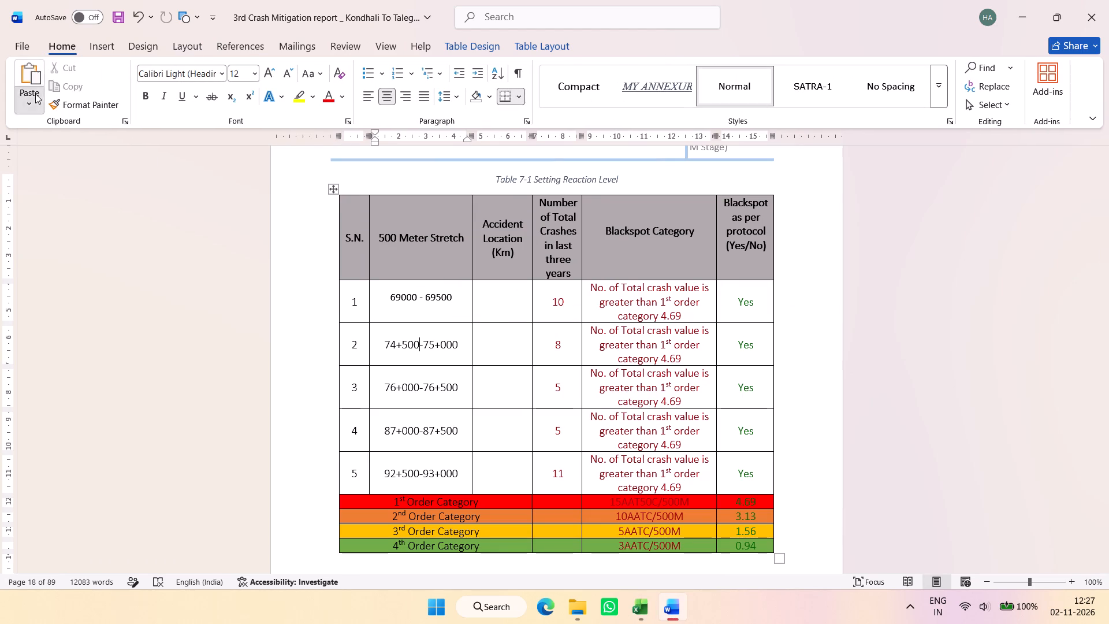
left_click(85, 108)
left_click_drag(460, 296, 431, 296)
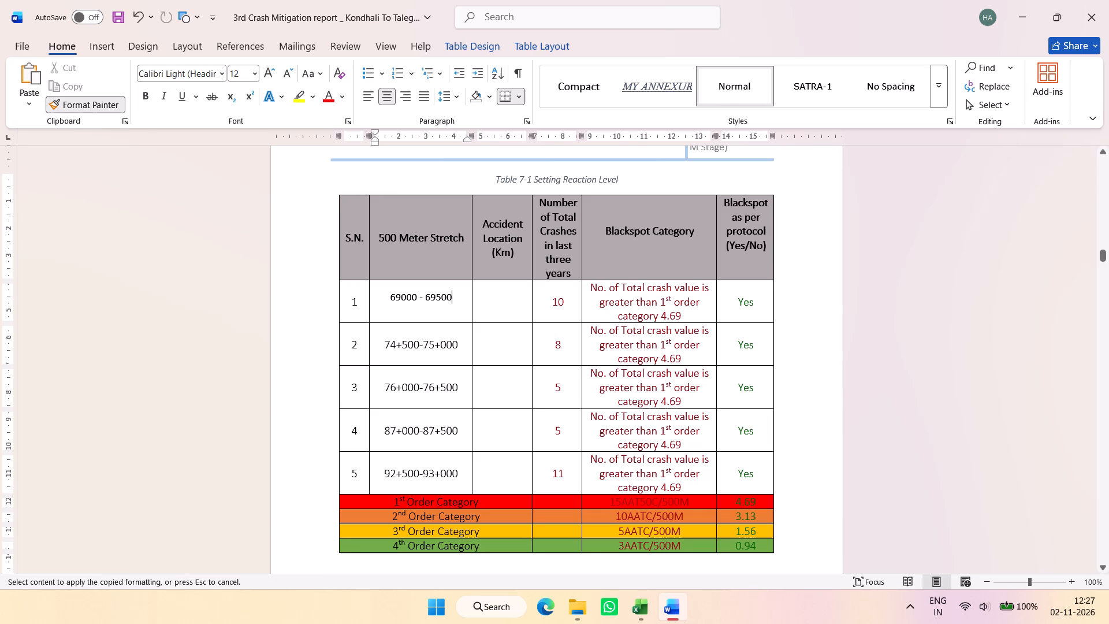
left_click_drag(431, 296, 379, 297)
left_click(445, 307)
Set the total crashes for the 69000 - 69500 stretch in Table 7-1 to 7, matching PrioritisedBlackspot.
key("alt+Tab")
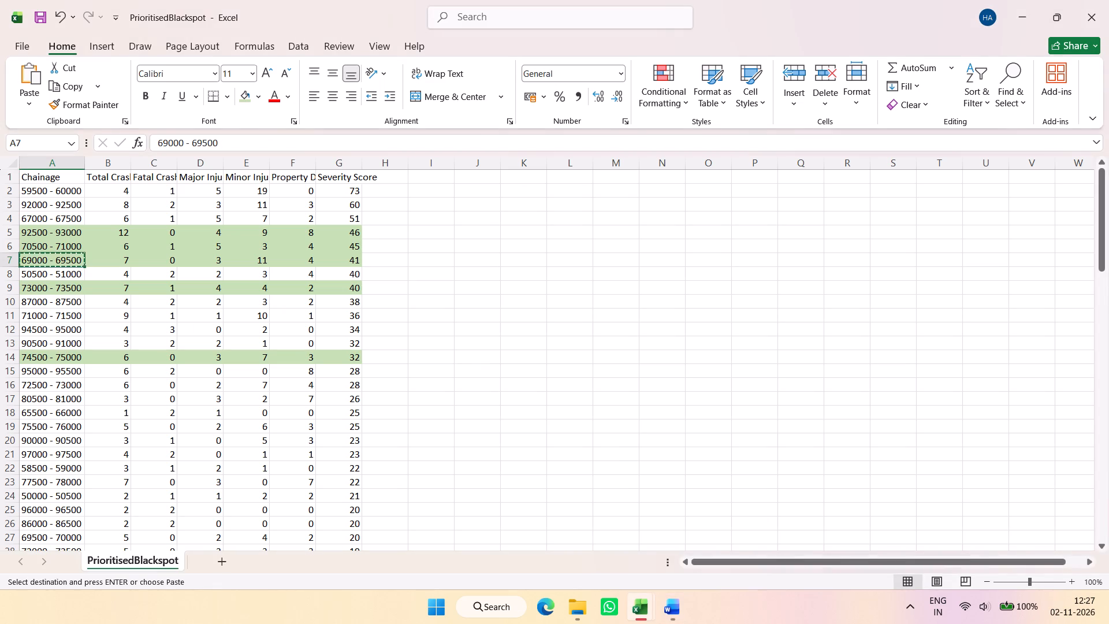
key("alt+Tab")
left_click(567, 298)
key("BackSpace")
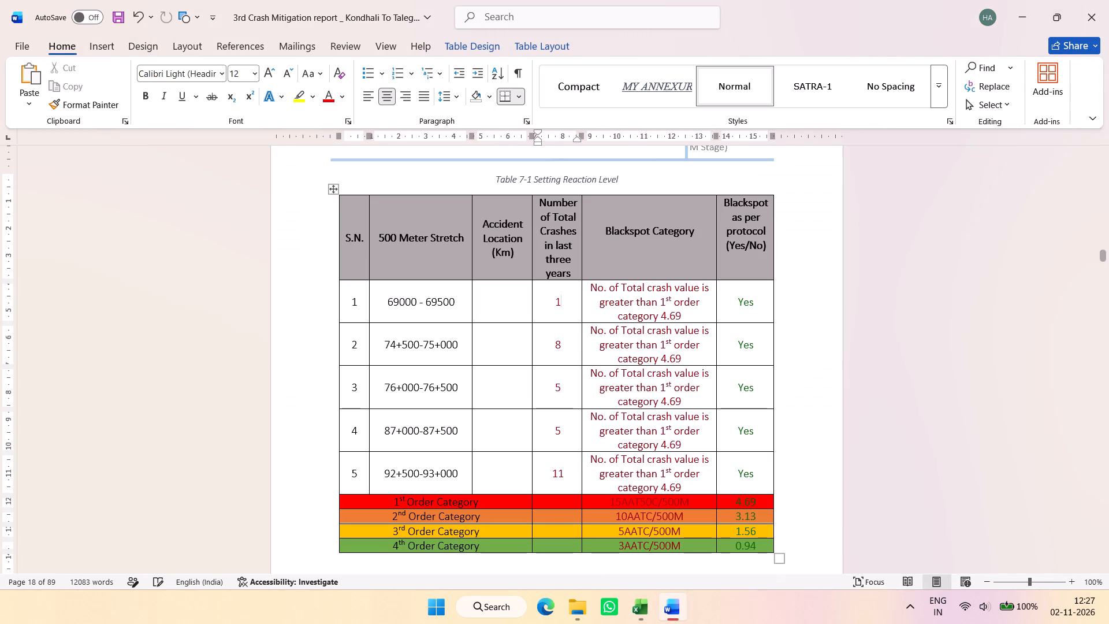
key("BackSpace")
key("7")
Update row 2 of Table 7-1 from PrioritisedBlackspot to stretch 70+500-71+000 with 6 total crashes.
key("alt+Tab")
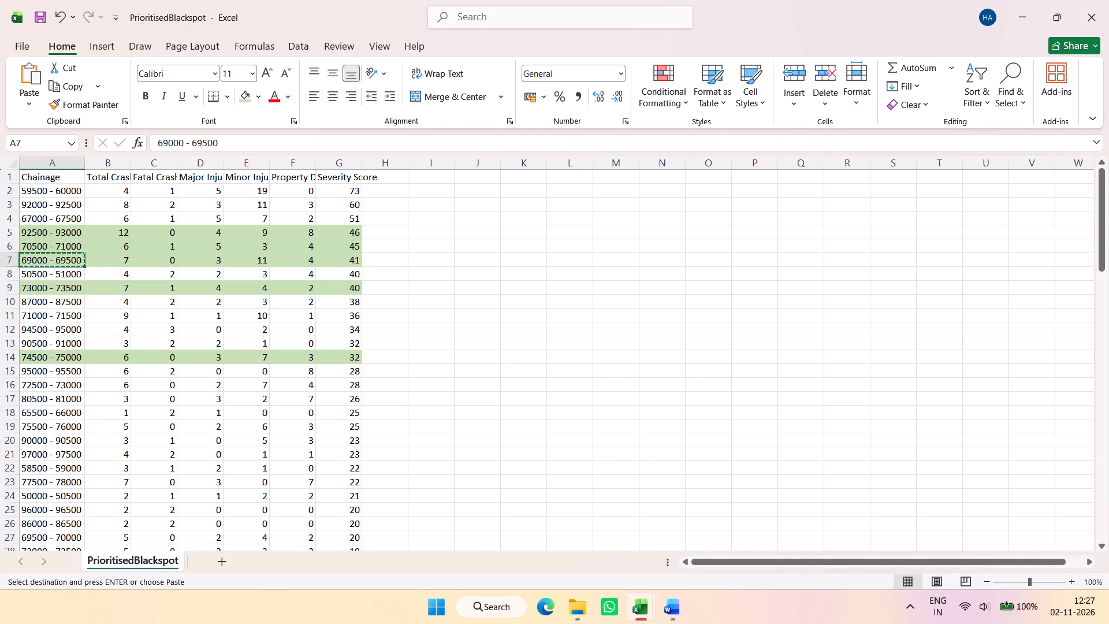
key("alt+Tab")
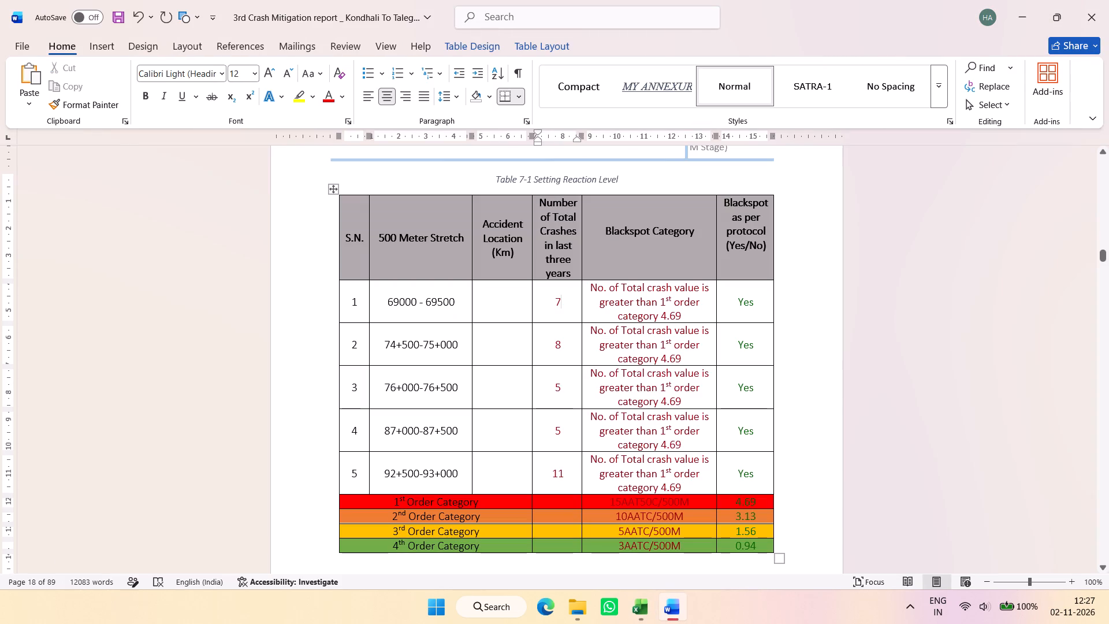
left_click_drag(458, 343, 389, 343)
type("70+500-71+")
type("000")
key("alt+Tab")
key("alt+Tab")
key("alt+Tab")
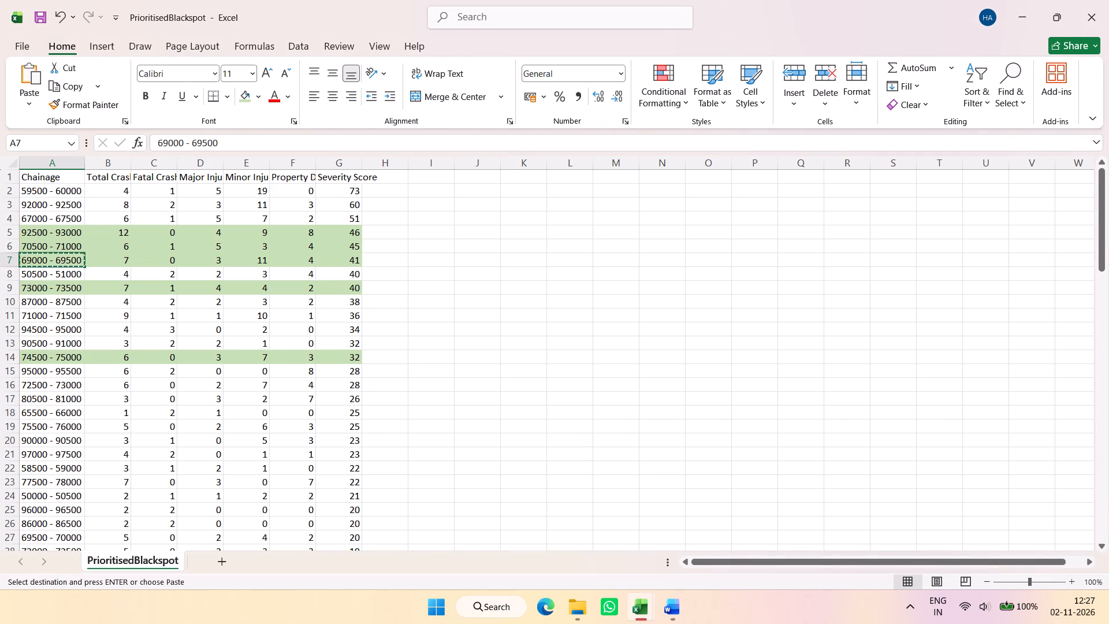
key("alt+Tab")
left_click(570, 348)
key("BackSpace")
key("6")
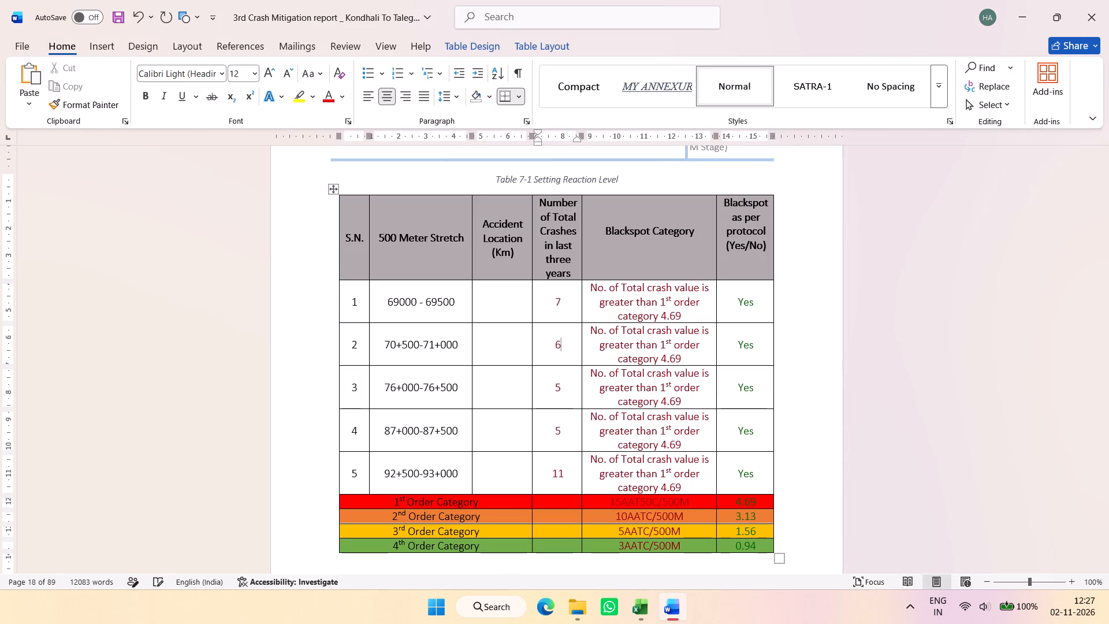
Save the crash mitigation report.
key("alt+Tab")
key("alt+Tab")
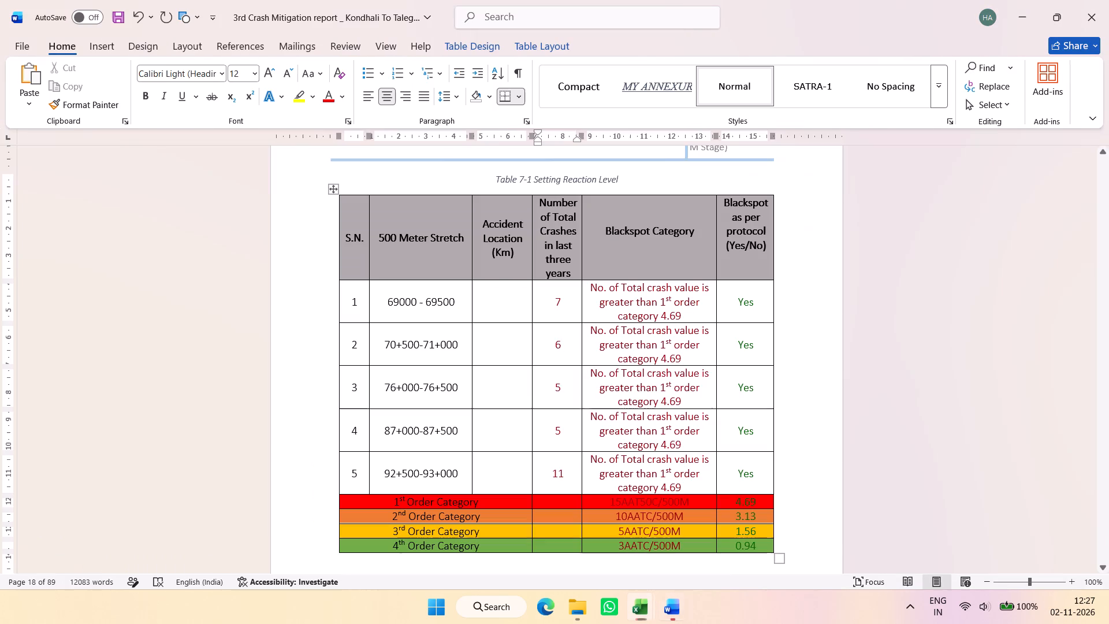
key("ctrl+s")
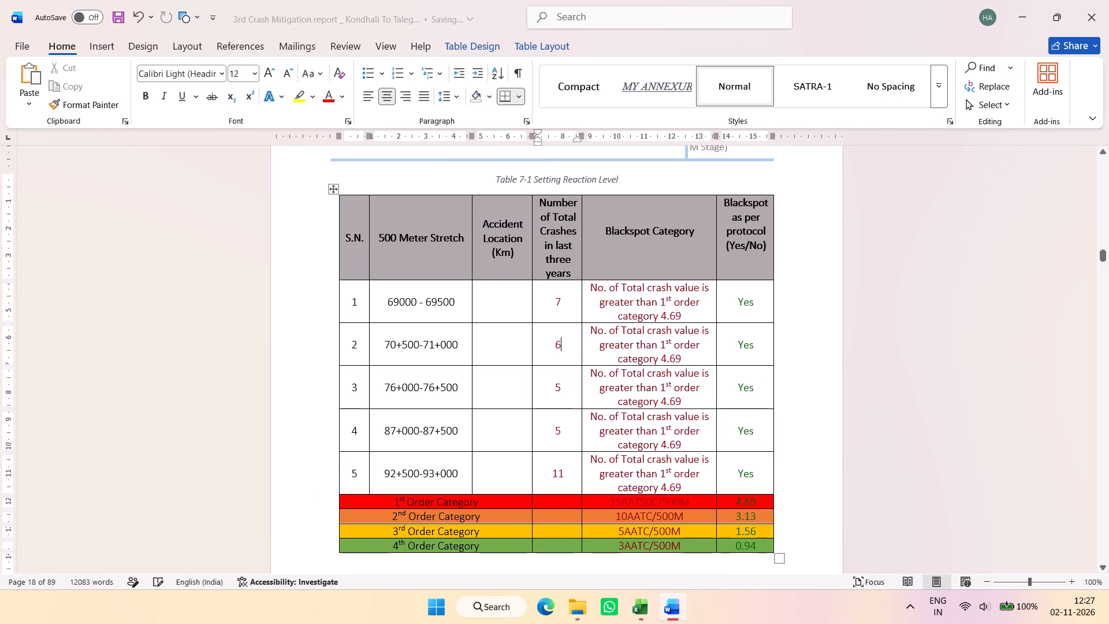
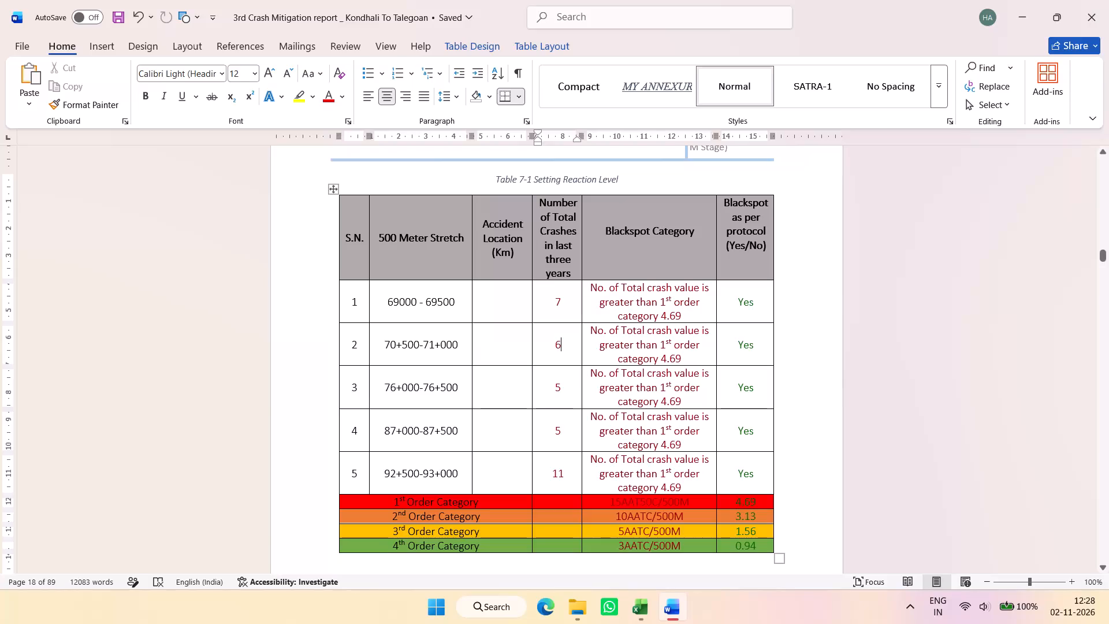
Change the row 3 stretch in Table 7-1 to 73+000-73+500, following the highlighted stretches in PrioritisedBlackspot.
key("alt+Tab")
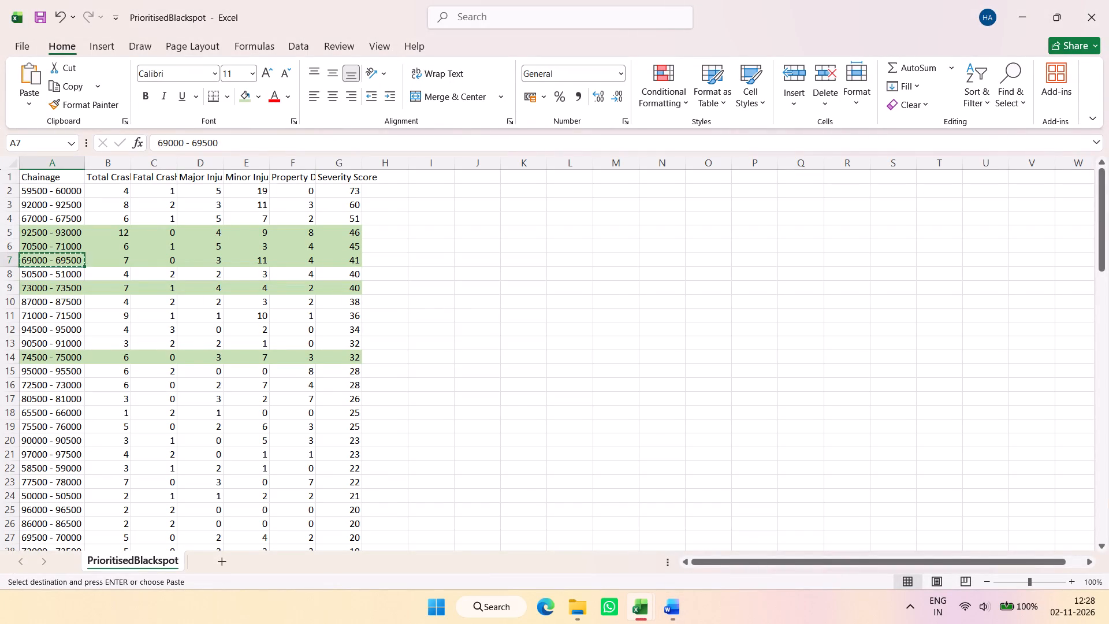
key("alt+Tab")
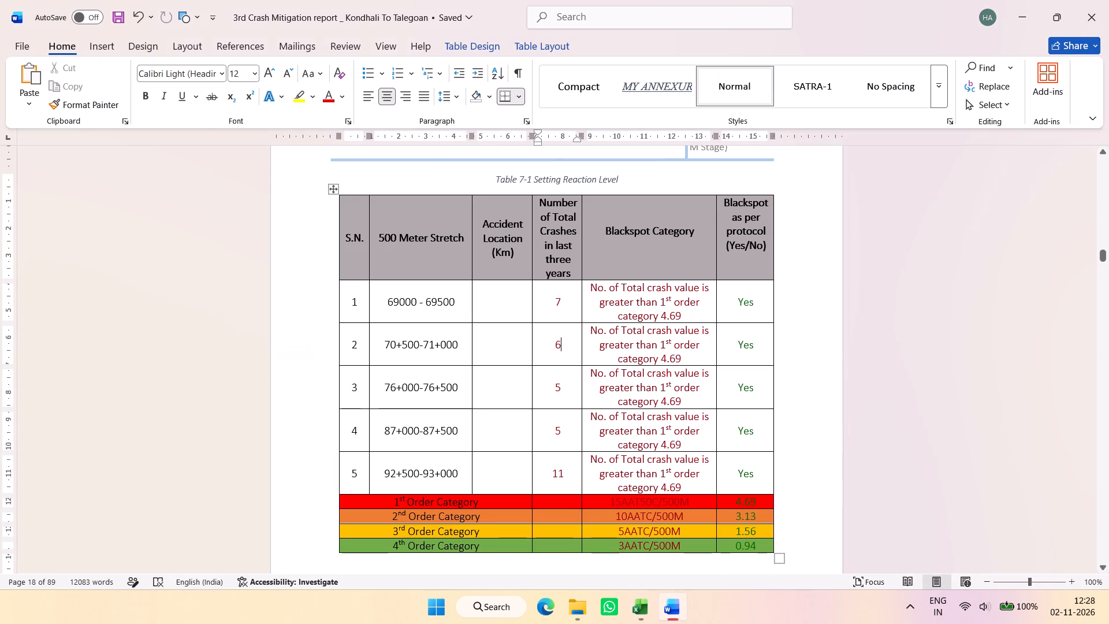
left_click(464, 391)
key("BackSpace")
key("BackSpace")
key("BackSpace")
key("BackSpace")
key("BackSpace")
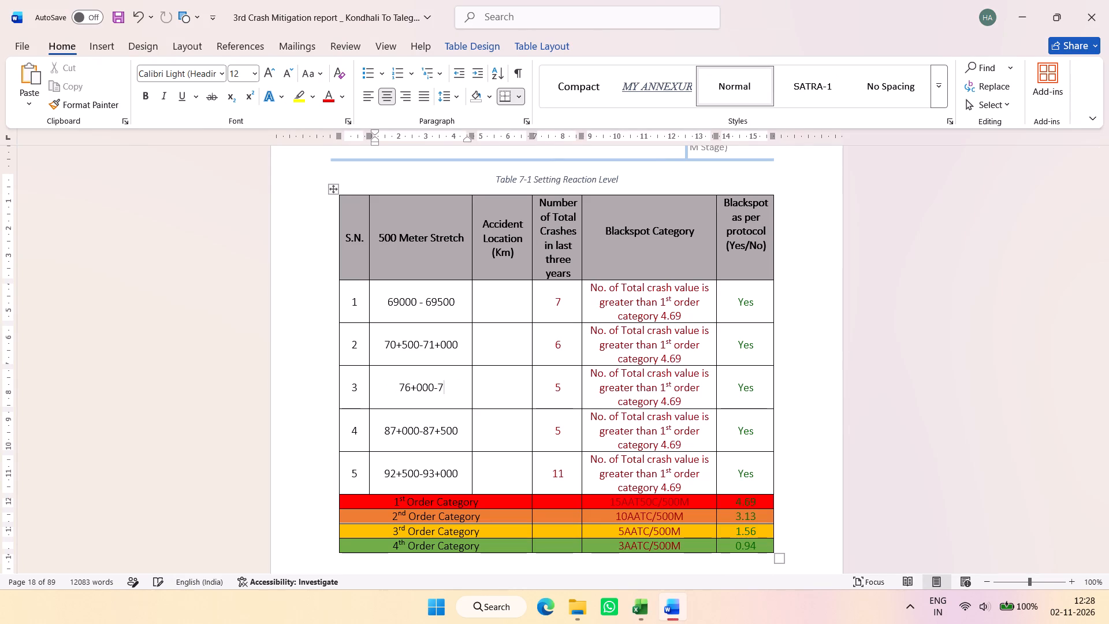
key("BackSpace")
key("BackSpace")
key("BackSpace")
key("BackSpace")
key("BackSpace")
key("BackSpace")
key("BackSpace")
type("3+000")
type("-73+500")
Change the row 4 stretch in Table 7-1 to 74+500-75+000, the next highlighted stretch in PrioritisedBlackspot.
key("alt+Tab")
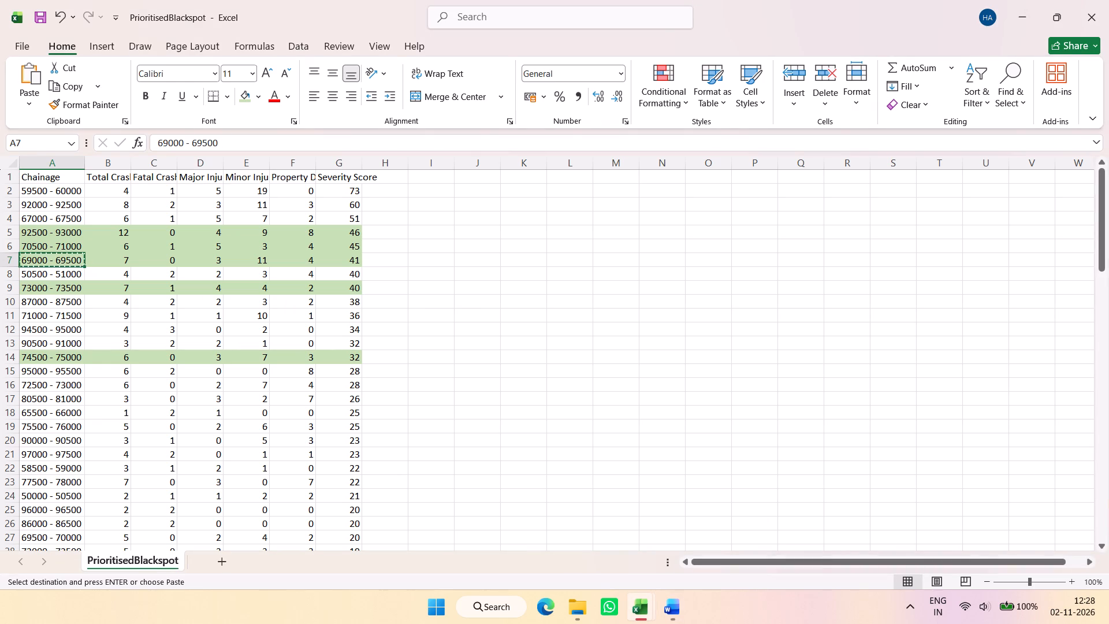
key("alt+Tab")
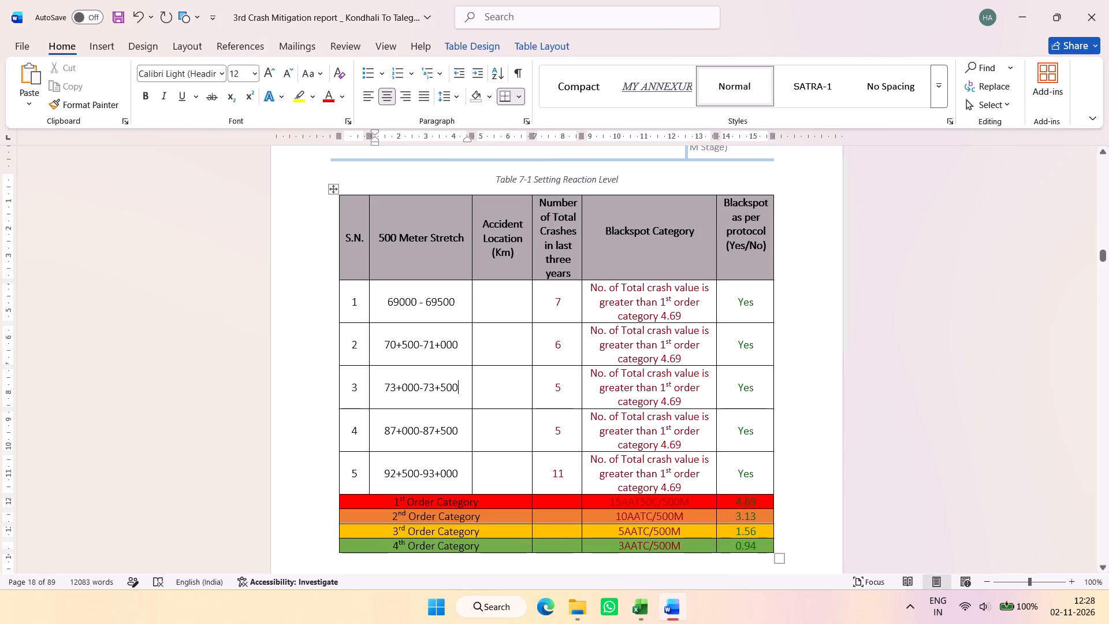
left_click(462, 433)
key("BackSpace")
key("BackSpace")
key("BackSpace")
key("BackSpace")
key("BackSpace")
key("BackSpace")
key("BackSpace")
key("BackSpace")
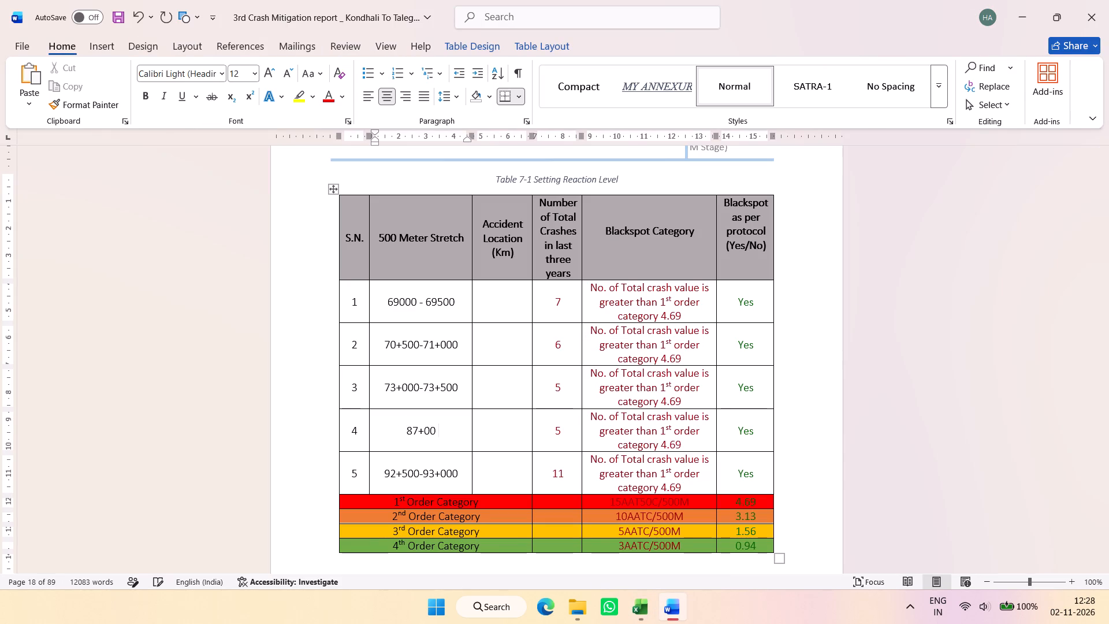
key("BackSpace")
key("BackSpace")
key("BackSpace")
key("BackSpace")
key("BackSpace")
type("74+500-")
type("75+000")
Set the total crashes for the 73+000-73+500 stretch in Table 7-1 to 7, matching PrioritisedBlackspot.
key("alt+Tab")
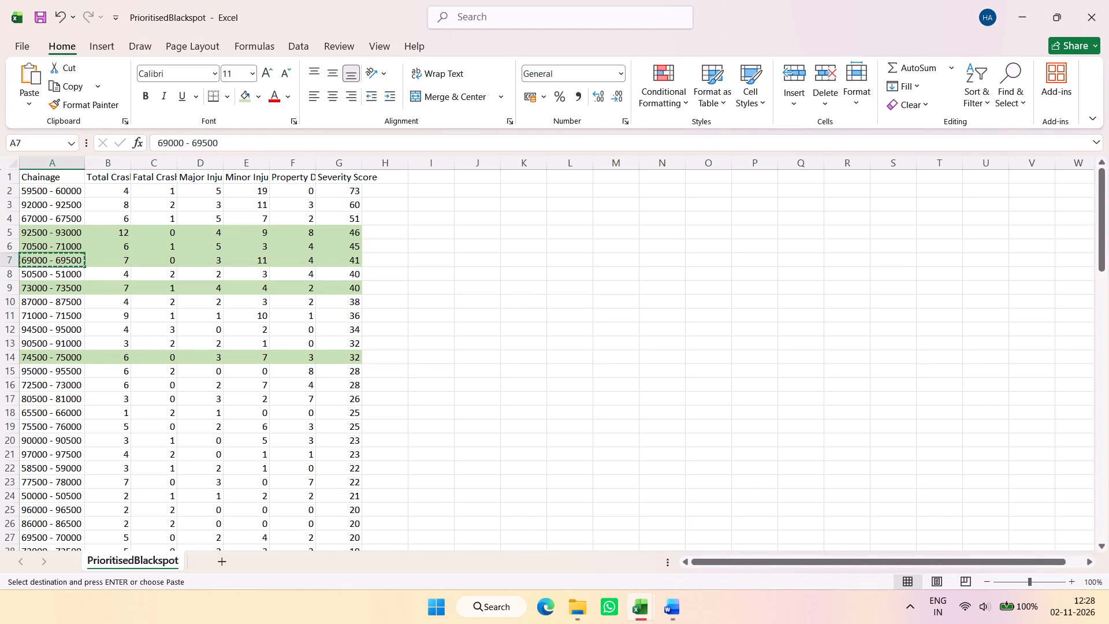
key("alt+Tab")
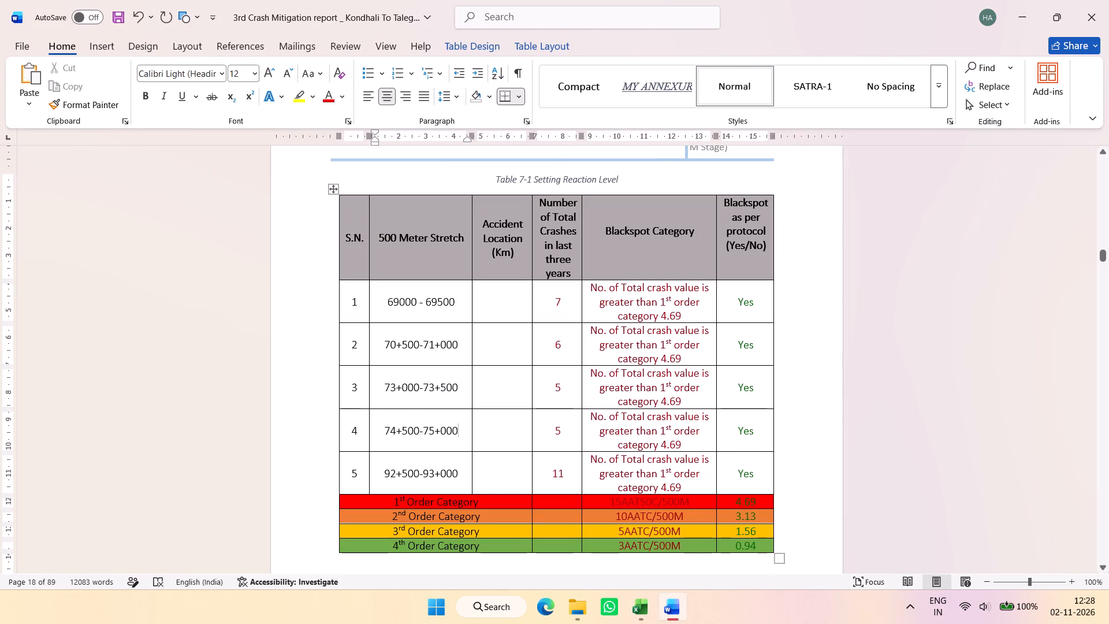
key("alt+Tab")
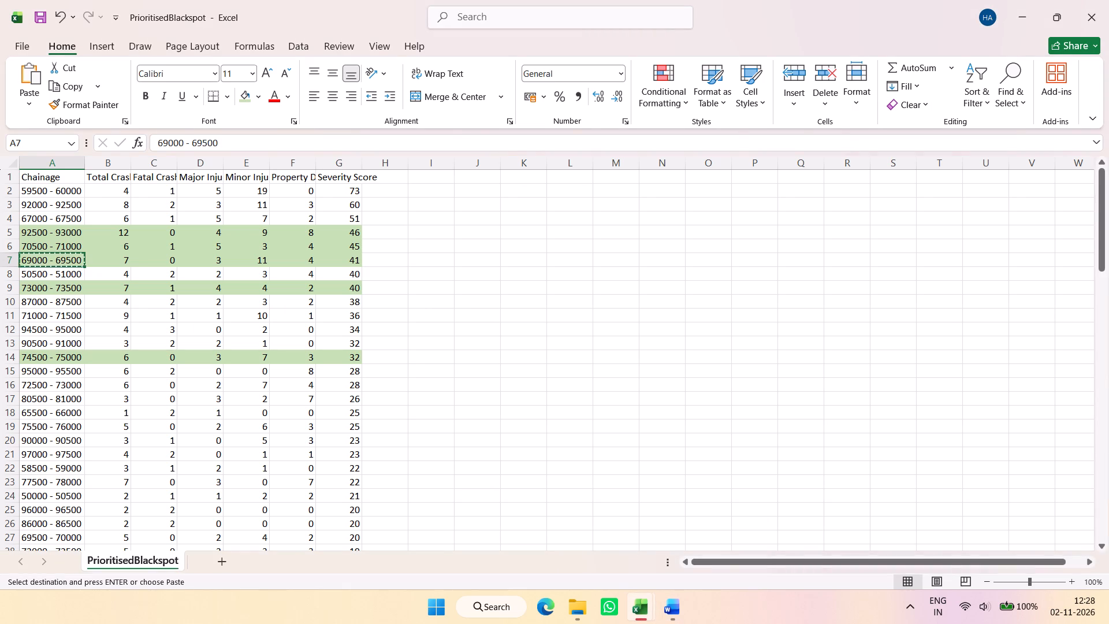
key("alt+Tab")
left_click(570, 385)
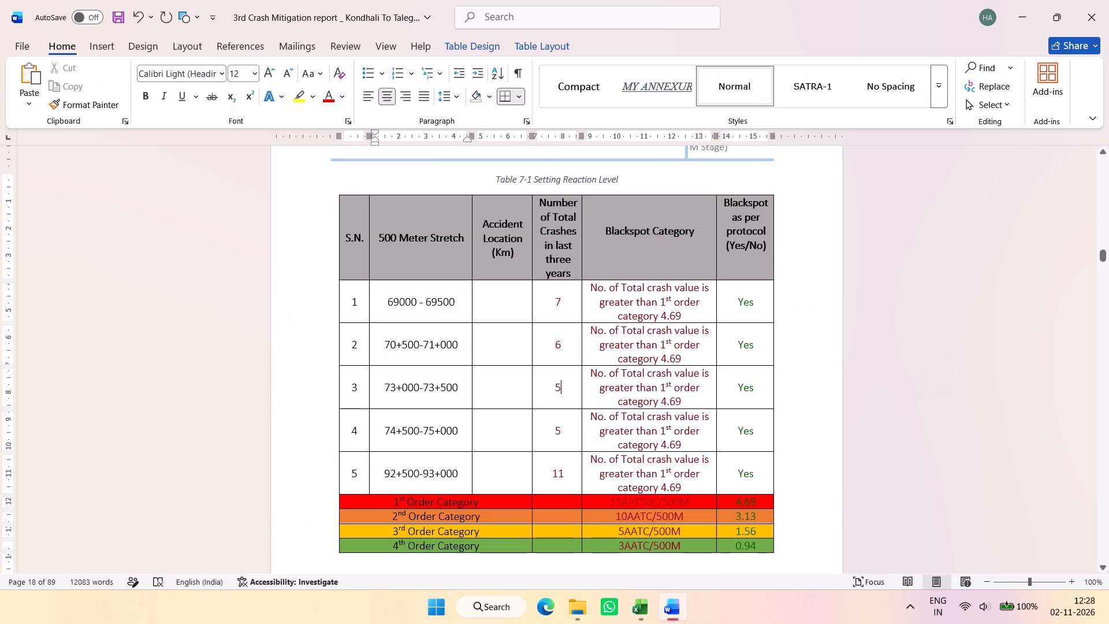
key("BackSpace")
key("7")
Set the total crashes for the 74+500-75+000 stretch in Table 7-1 to 6, matching PrioritisedBlackspot.
key("alt+Tab")
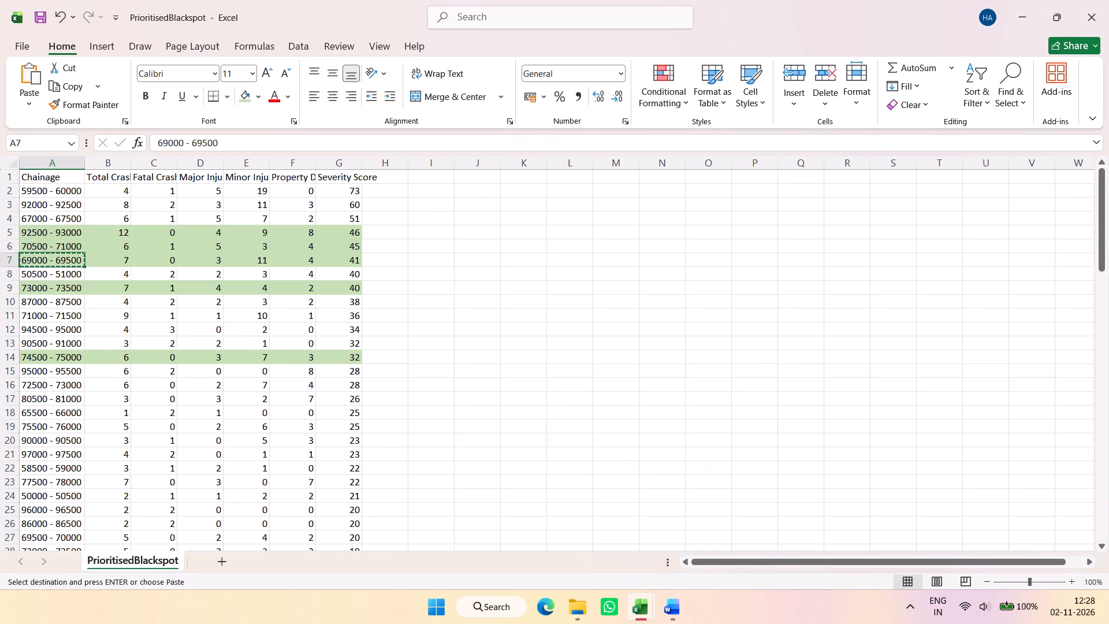
key("alt+Tab")
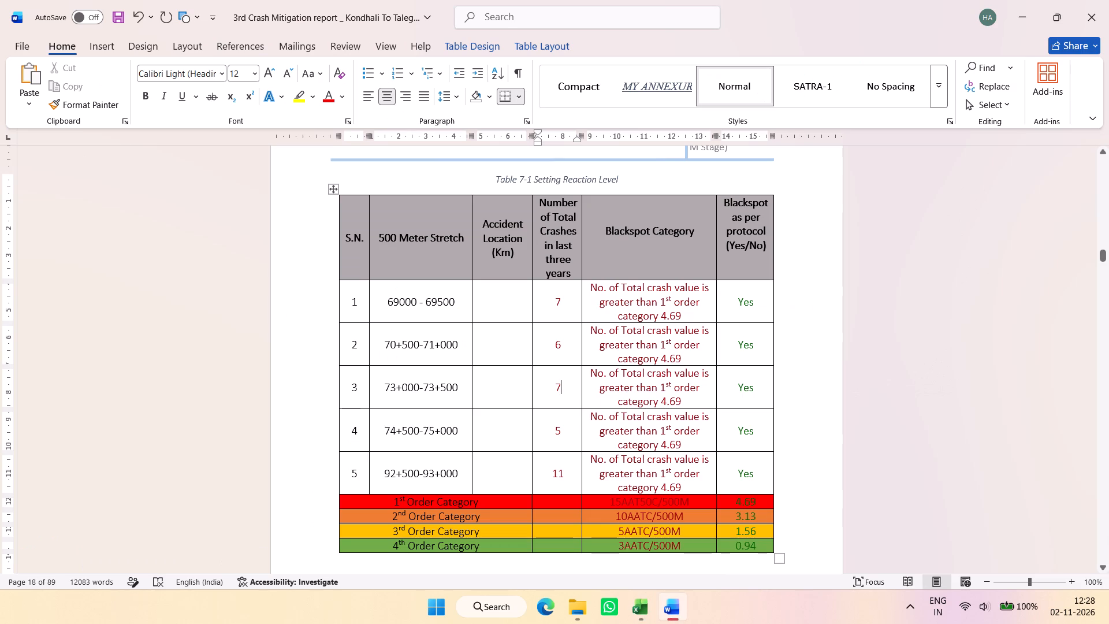
left_click(570, 433)
key("BackSpace")
key("6")
Set the total crashes for the 92+500-93+000 stretch in Table 7-1 to 12, matching PrioritisedBlackspot.
key("alt+Tab")
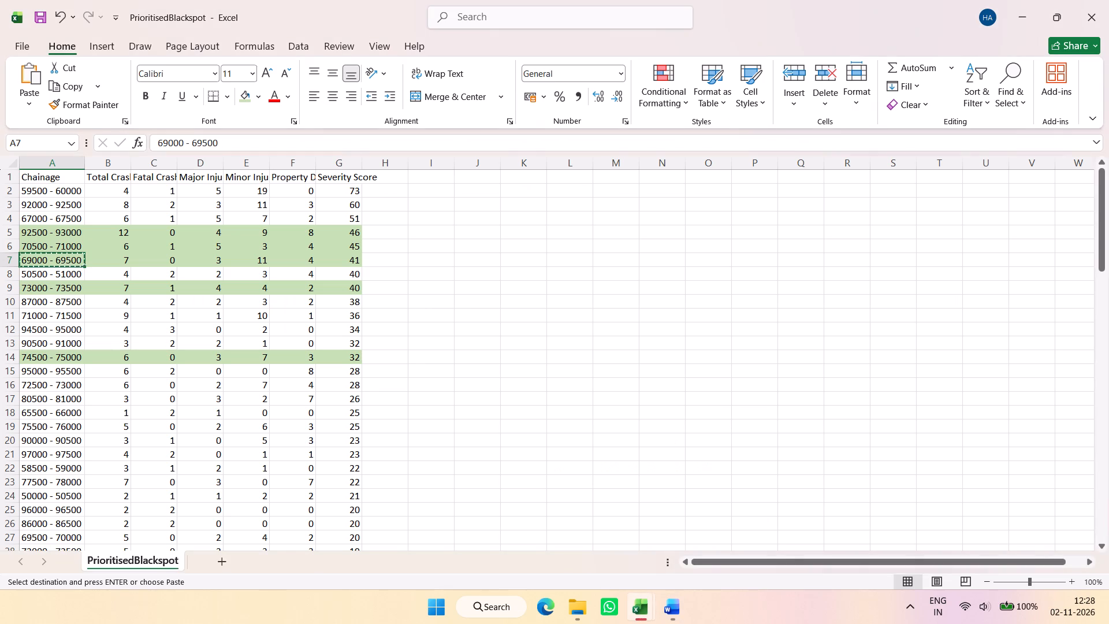
key("alt+Tab")
left_click(575, 481)
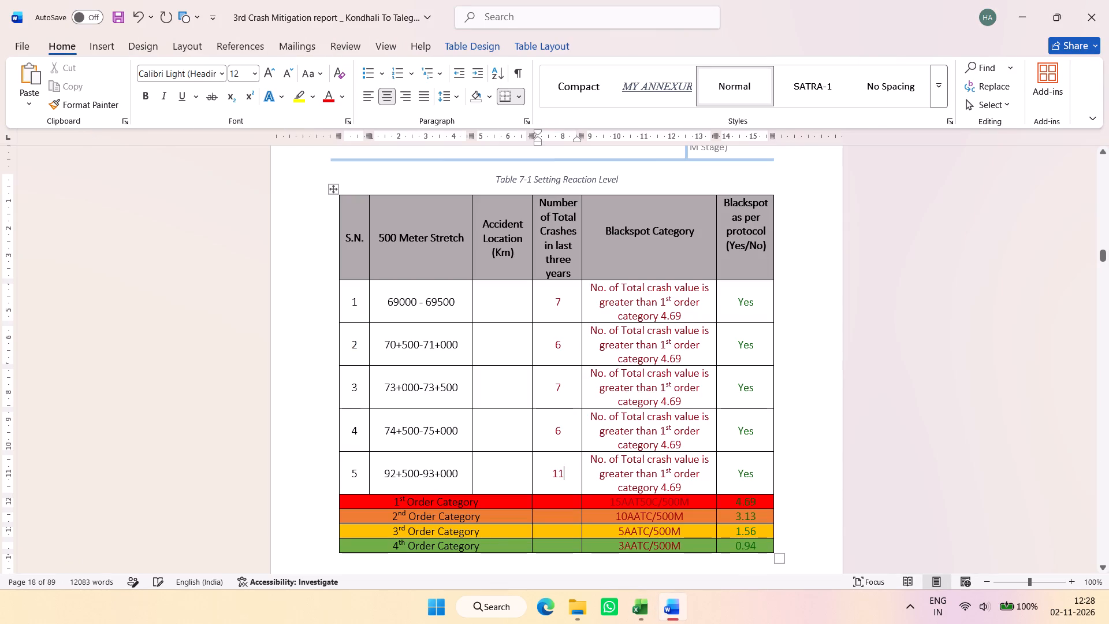
key("BackSpace")
key("2")
Examine the edited Table 7-1 and the start of section 8, List of Blackspot location & Audit Details.
scroll(741, 362, "down", 1)
left_click(750, 395)
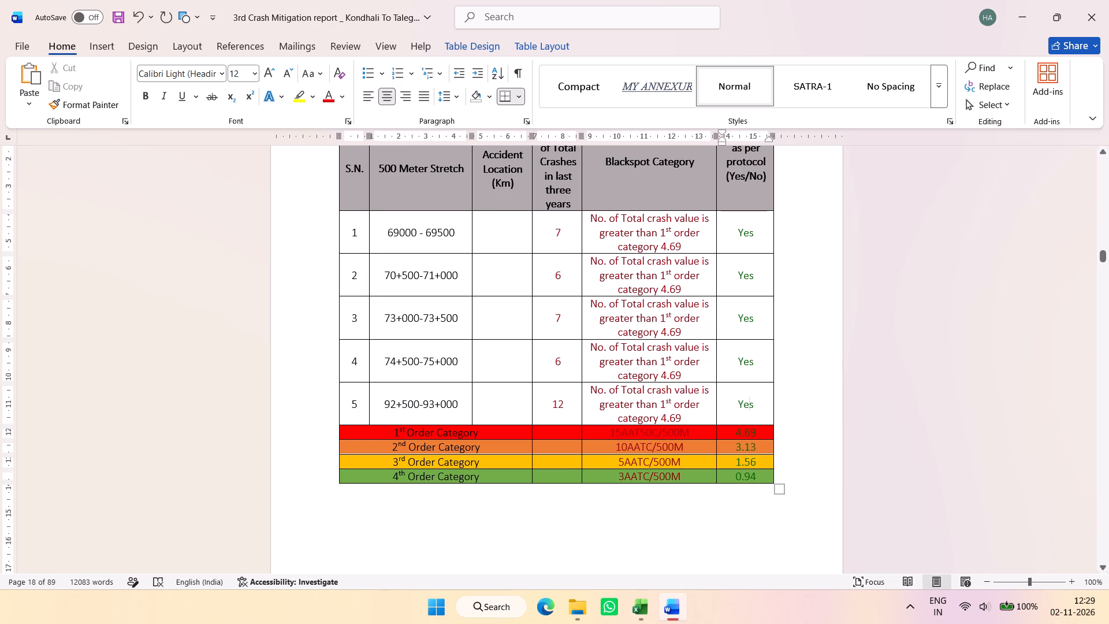
scroll(623, 337, "down", 9)
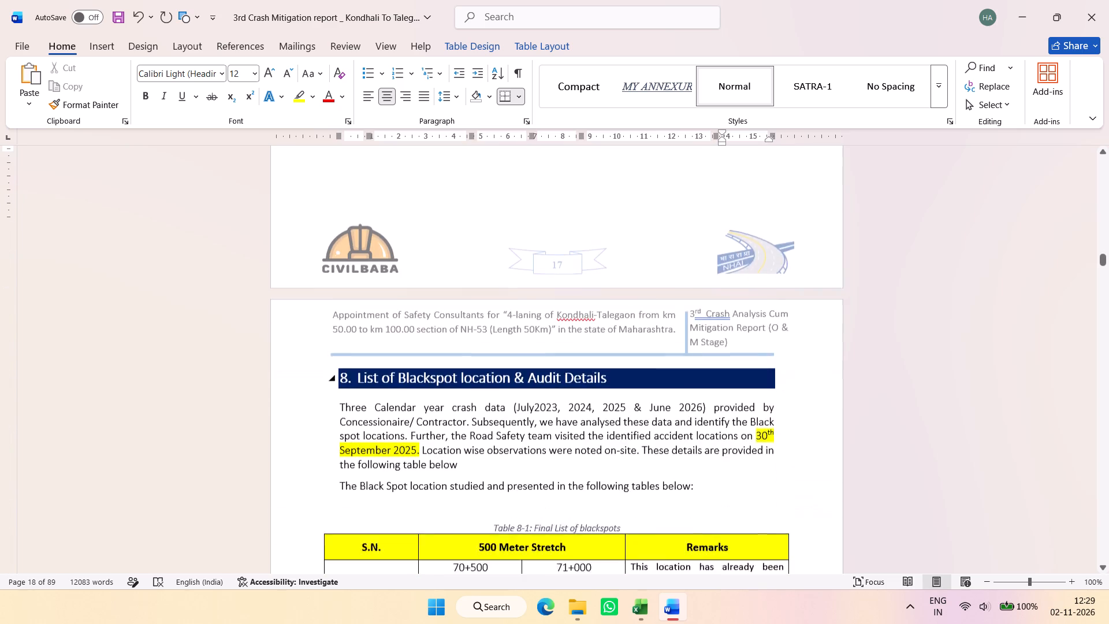
scroll(619, 326, "up", 12)
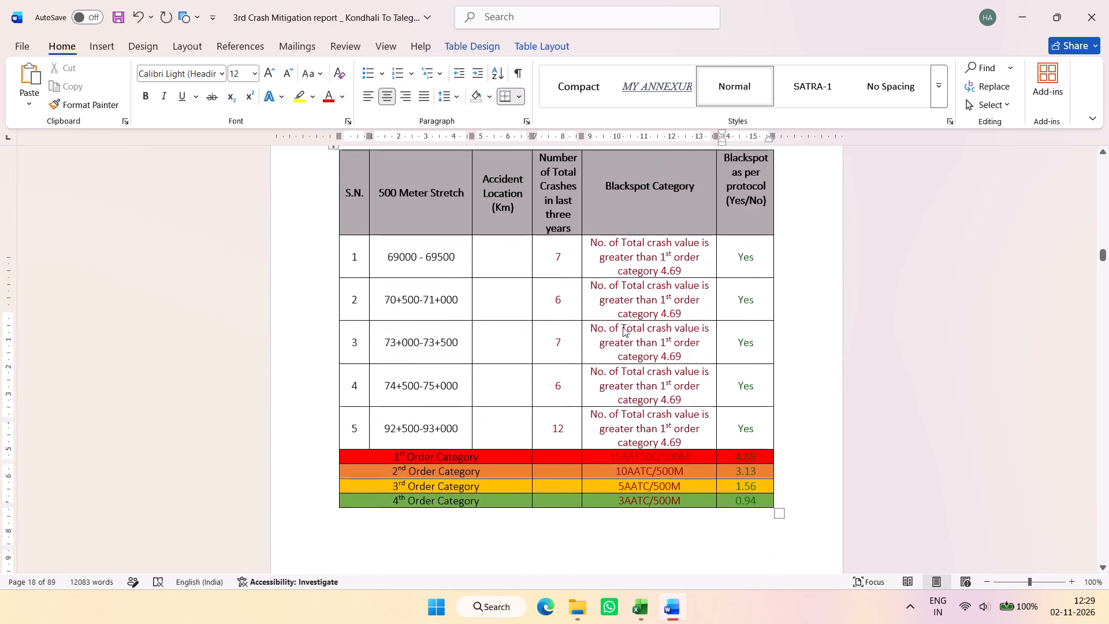
scroll(623, 327, "up", 9)
scroll(623, 327, "up", 17)
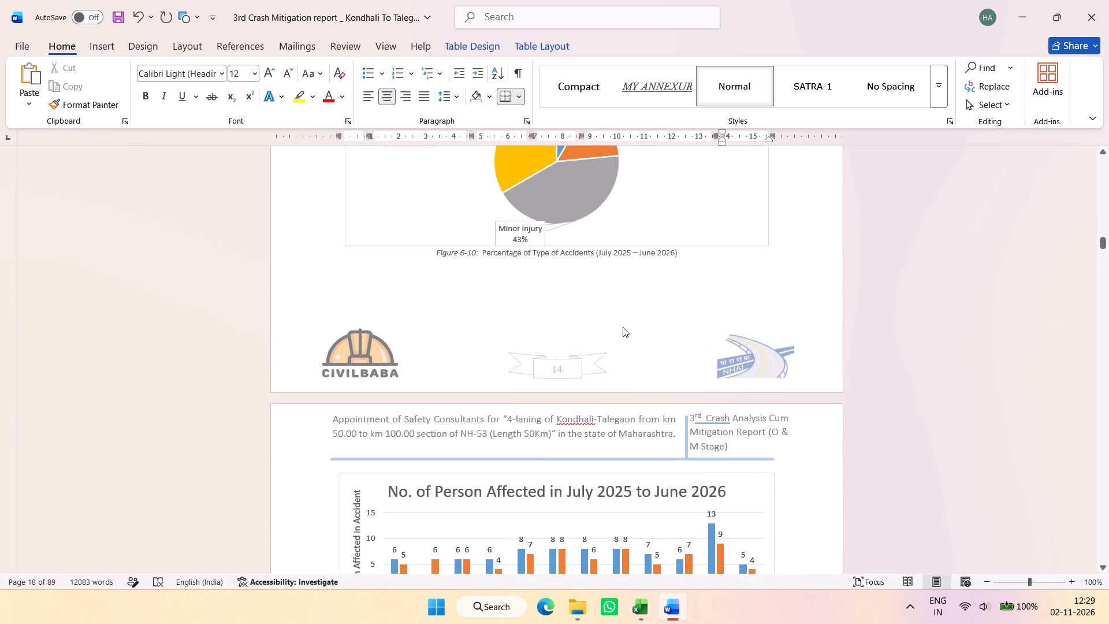
Save the crash mitigation report with the Table 7-1 updates.
left_click(115, 16)
Change the month in the date banner on the report's cover page to November.
scroll(583, 338, "up", 5)
scroll(608, 343, "up", 20)
scroll(608, 343, "up", 20)
scroll(608, 343, "up", 3)
scroll(608, 343, "down", 1)
scroll(608, 343, "up", 6)
scroll(608, 343, "down", 1)
scroll(608, 343, "up", 17)
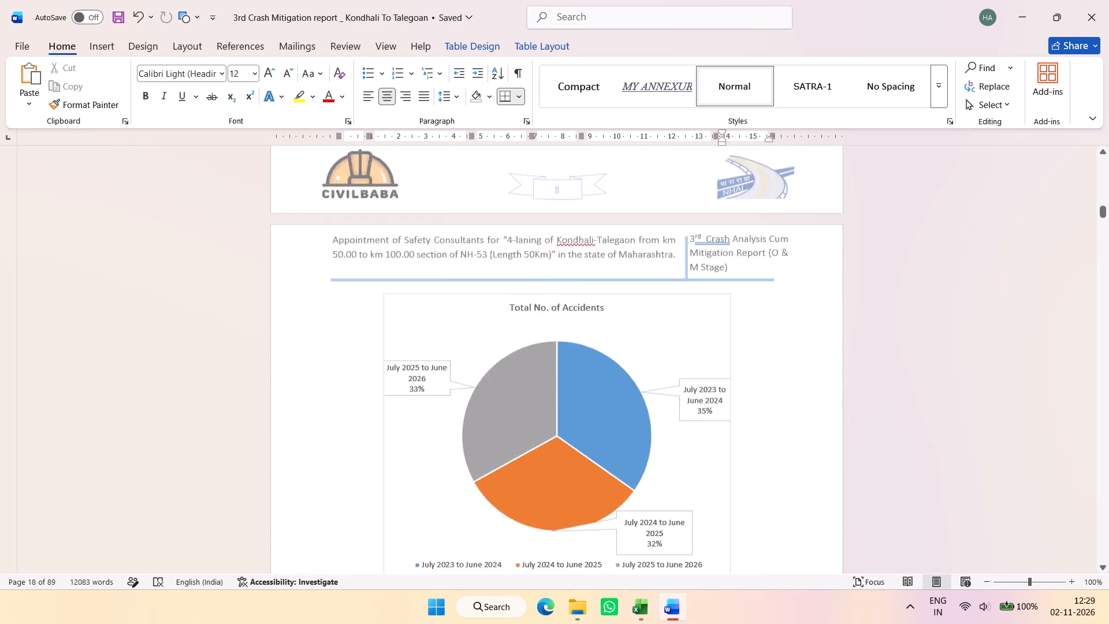
scroll(608, 343, "up", 20)
scroll(608, 343, "up", 1)
scroll(608, 343, "up", 20)
scroll(608, 343, "up", 7)
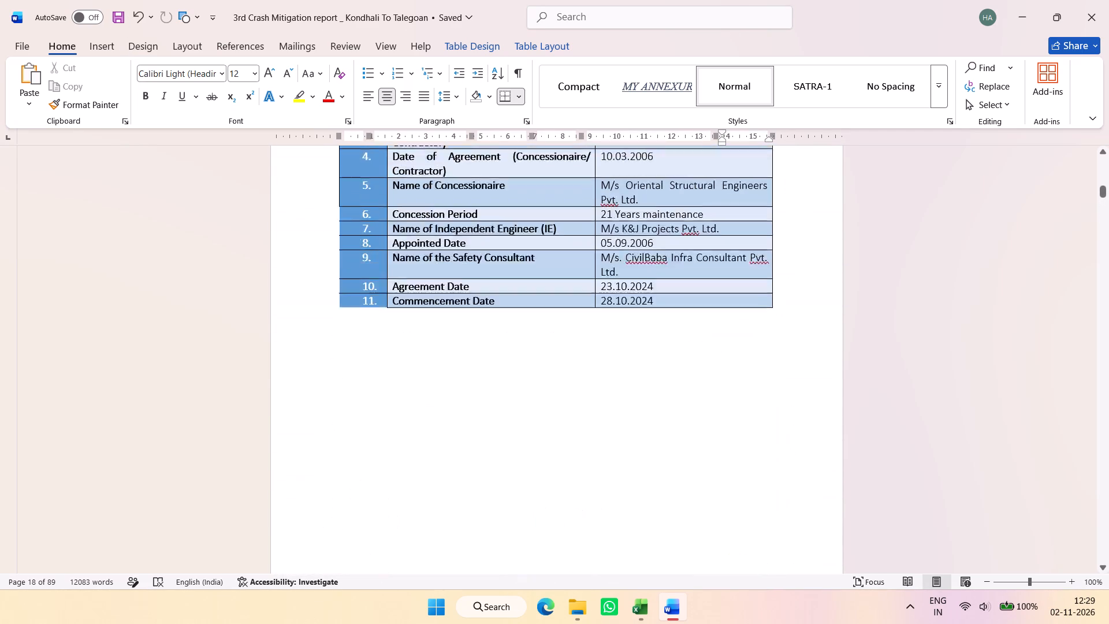
scroll(608, 343, "up", 20)
scroll(608, 343, "up", 15)
left_click(608, 343)
scroll(608, 343, "up", 7)
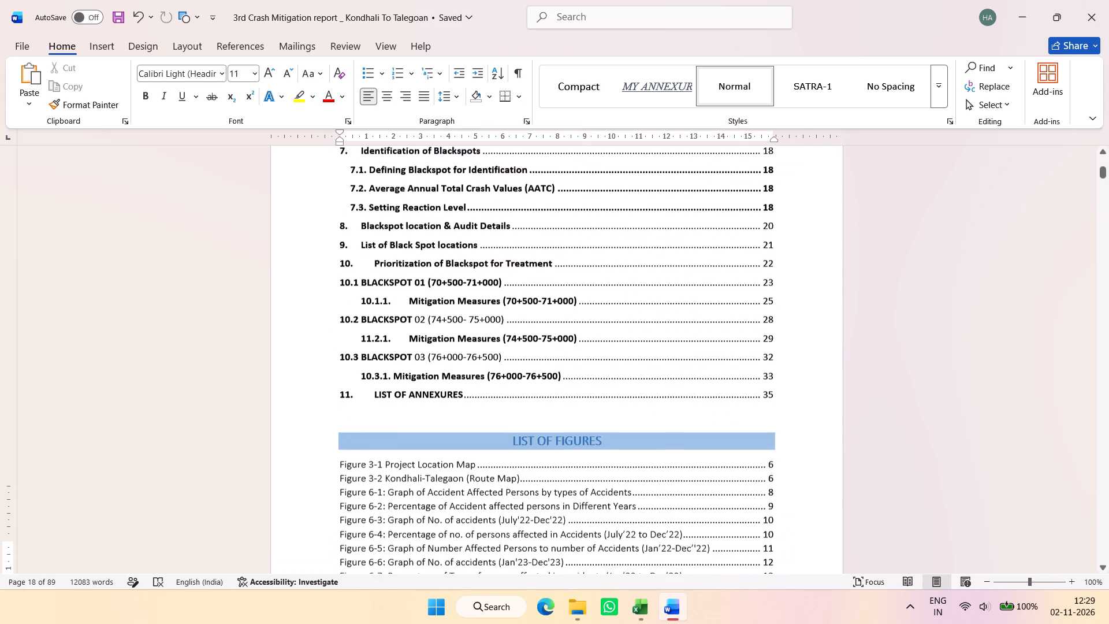
scroll(608, 343, "up", 17)
scroll(608, 343, "down", 9)
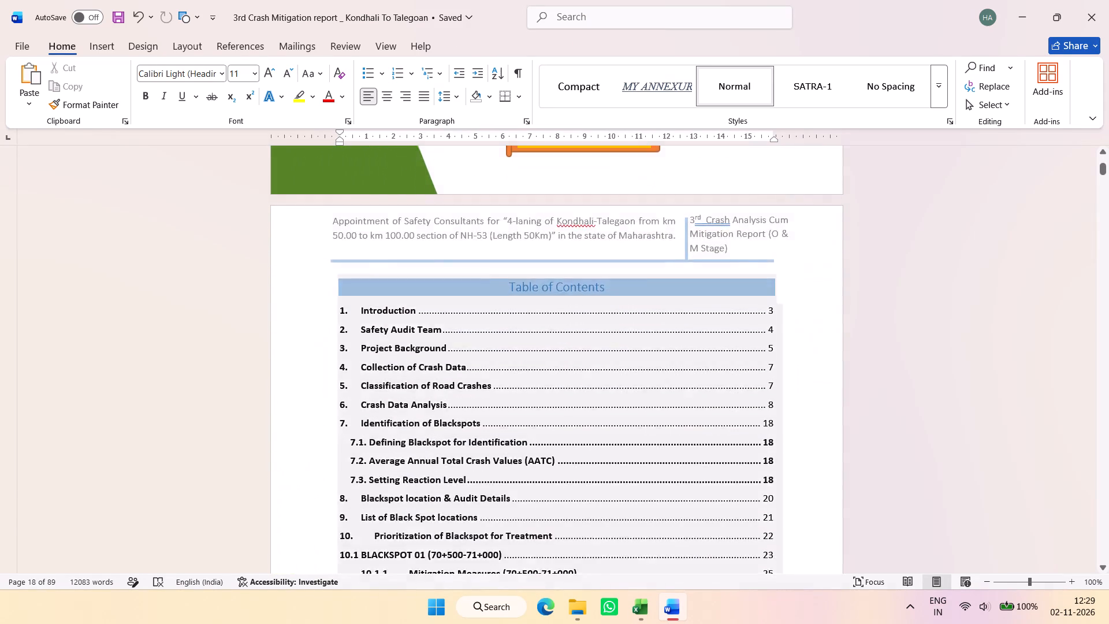
scroll(604, 309, "up", 4)
double_click(565, 419)
type("Novm")
key("space")
key("BackSpace")
key("BackSpace")
type("ember")
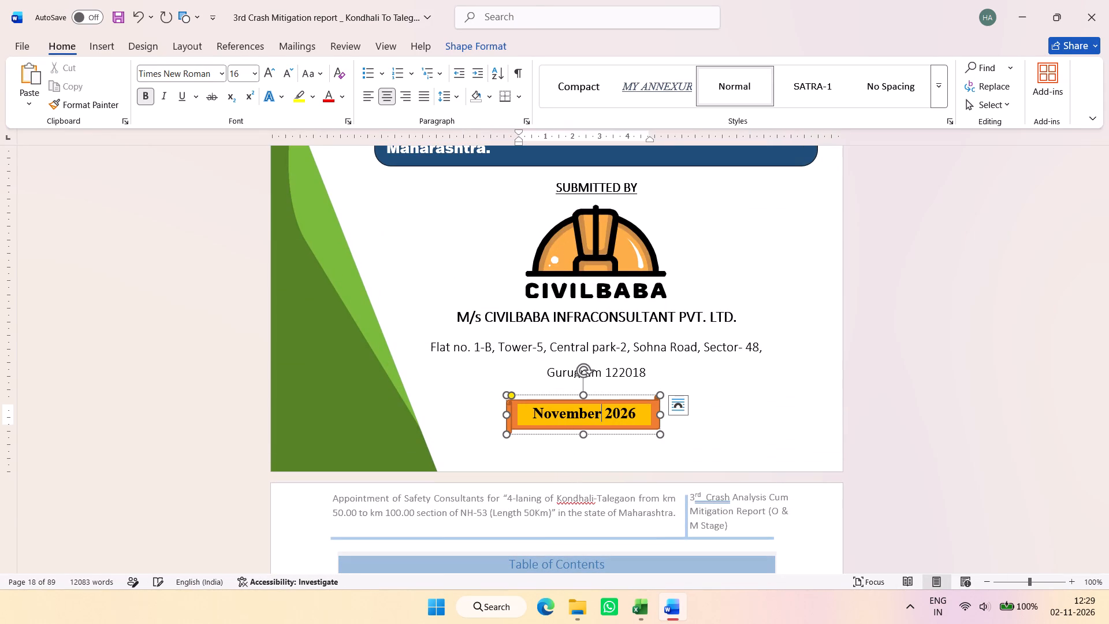
Save the report with the new cover page date.
scroll(622, 357, "up", 7)
scroll(623, 356, "down", 1)
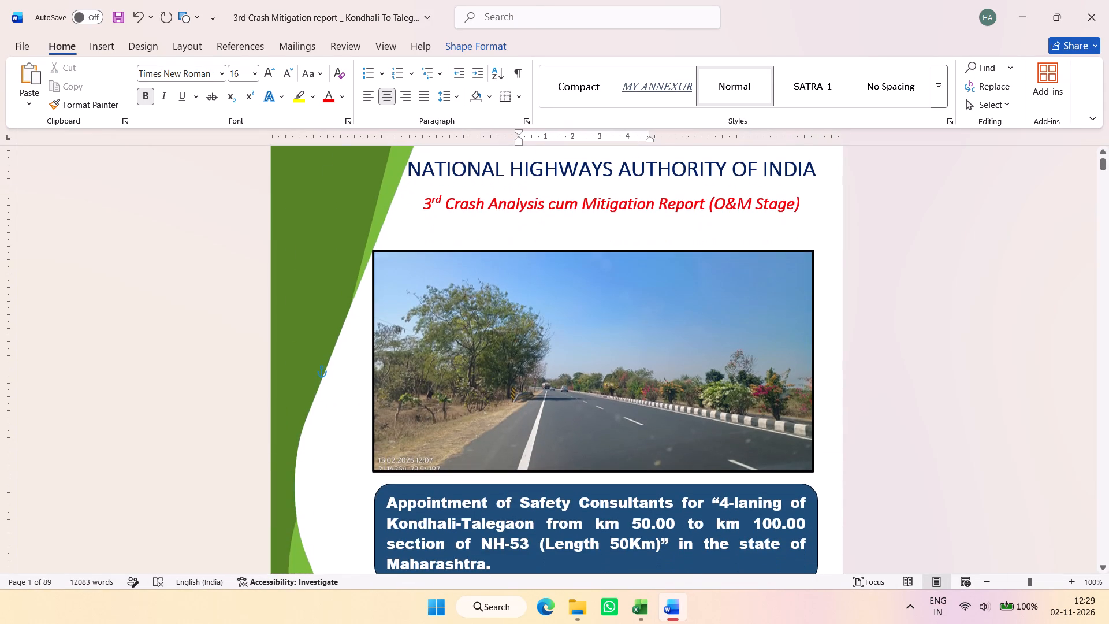
left_click(648, 345)
left_click(119, 21)
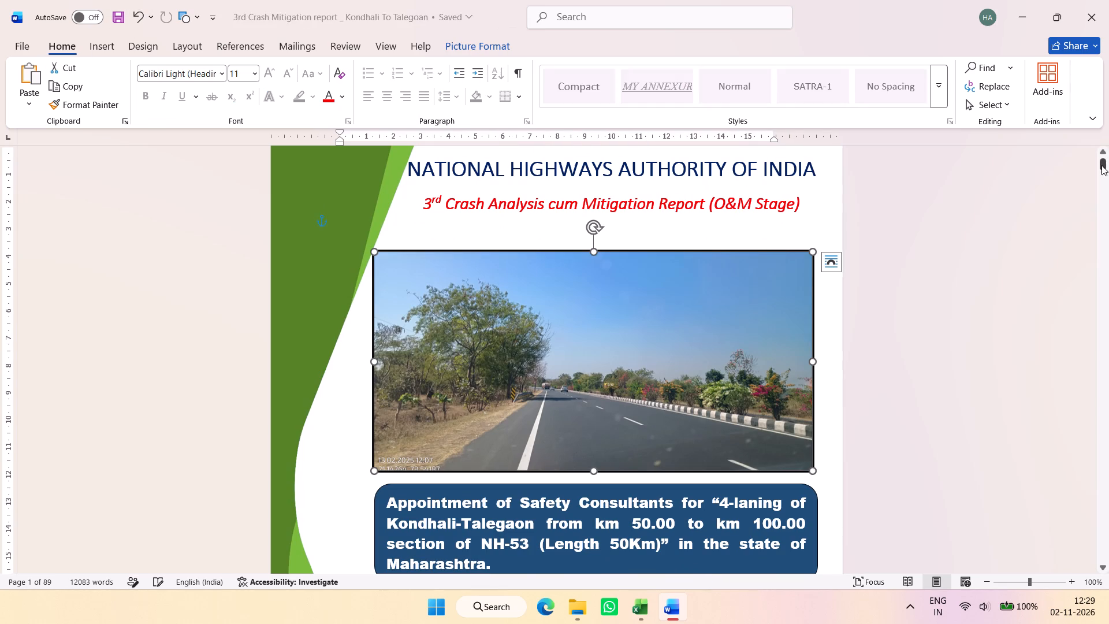
Look through the crash records in the annexures and the site observation and mitigation measures tables.
left_click_drag(1105, 165, 1106, 468)
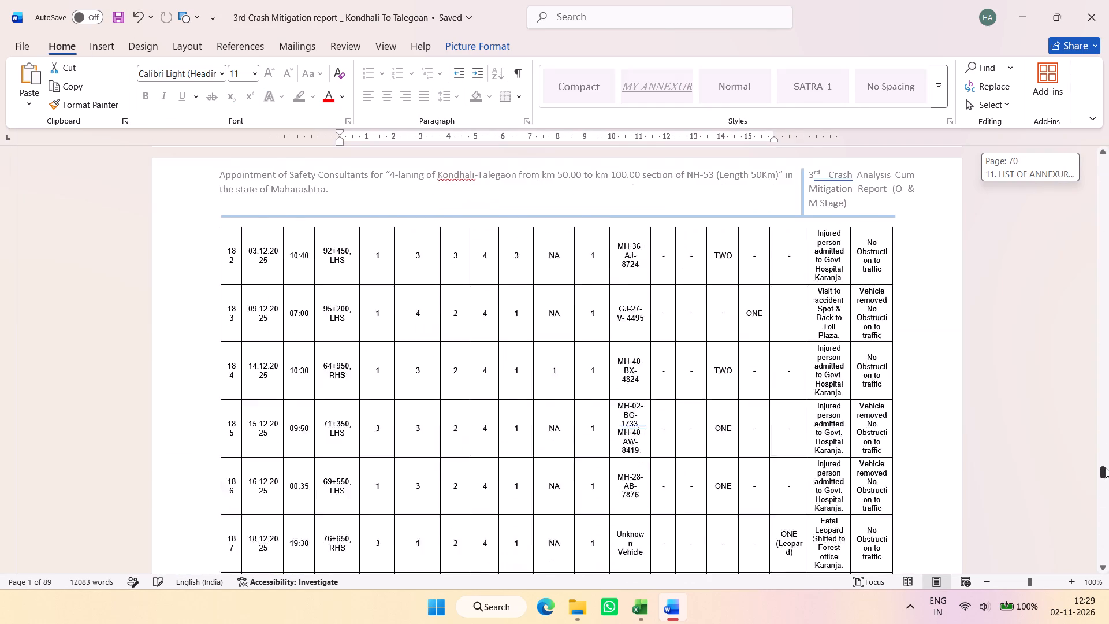
left_click_drag(1106, 468, 1106, 477)
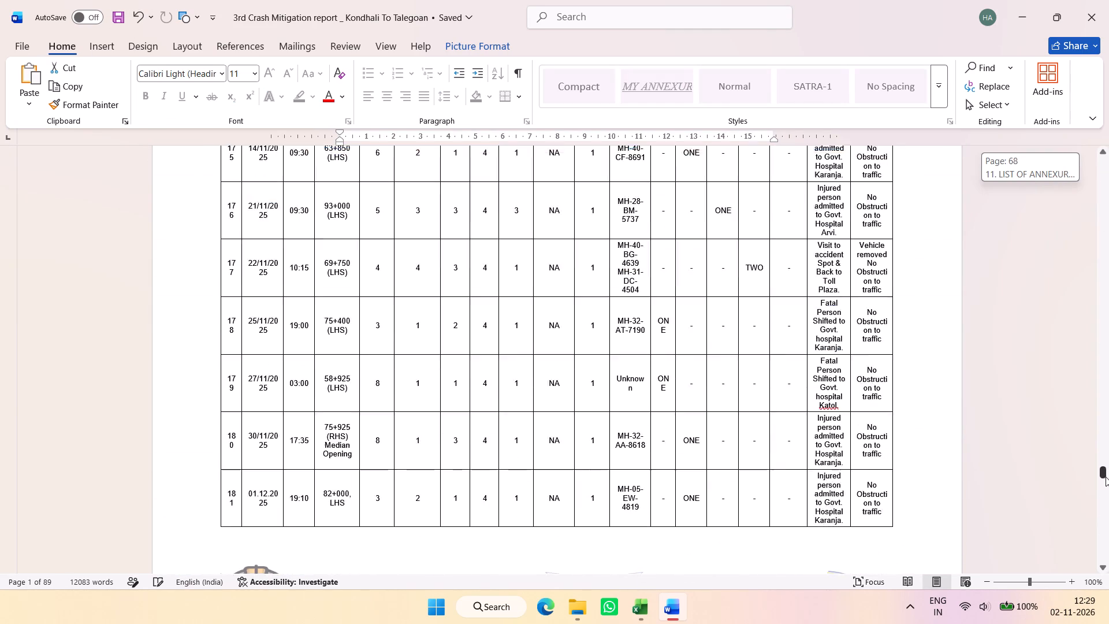
left_click_drag(1106, 477, 1105, 498)
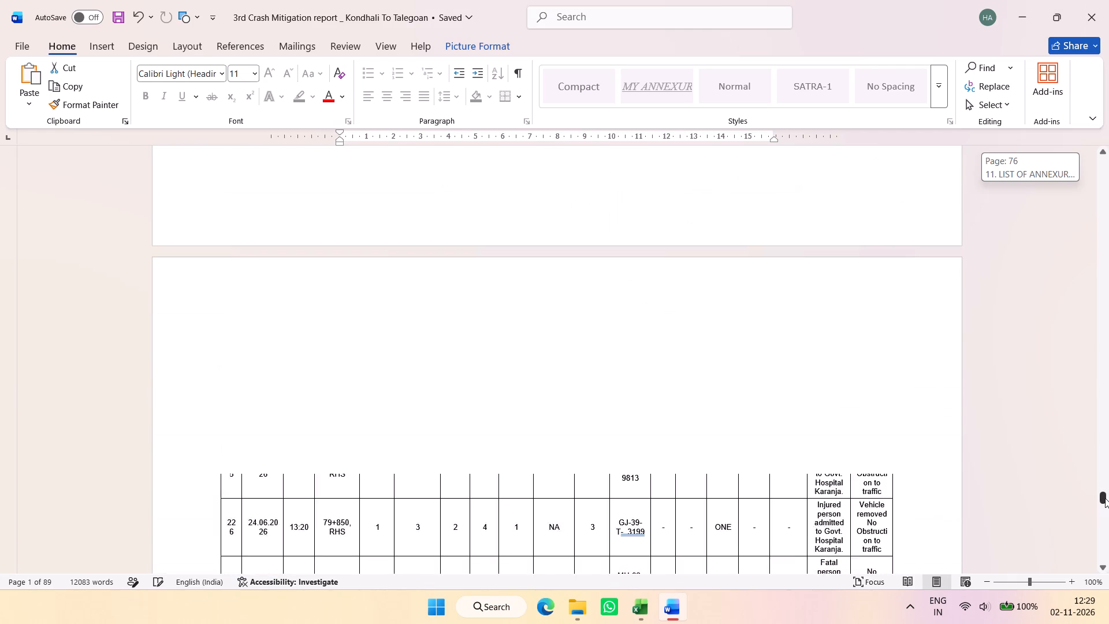
left_click_drag(1105, 498, 1104, 499)
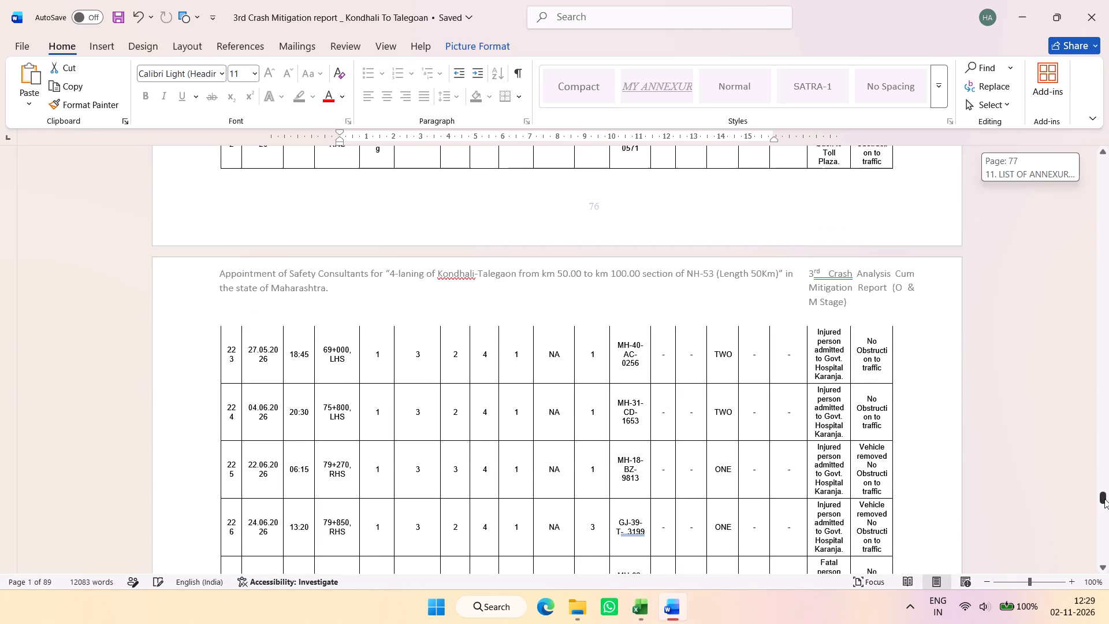
left_click_drag(1104, 499, 1096, 368)
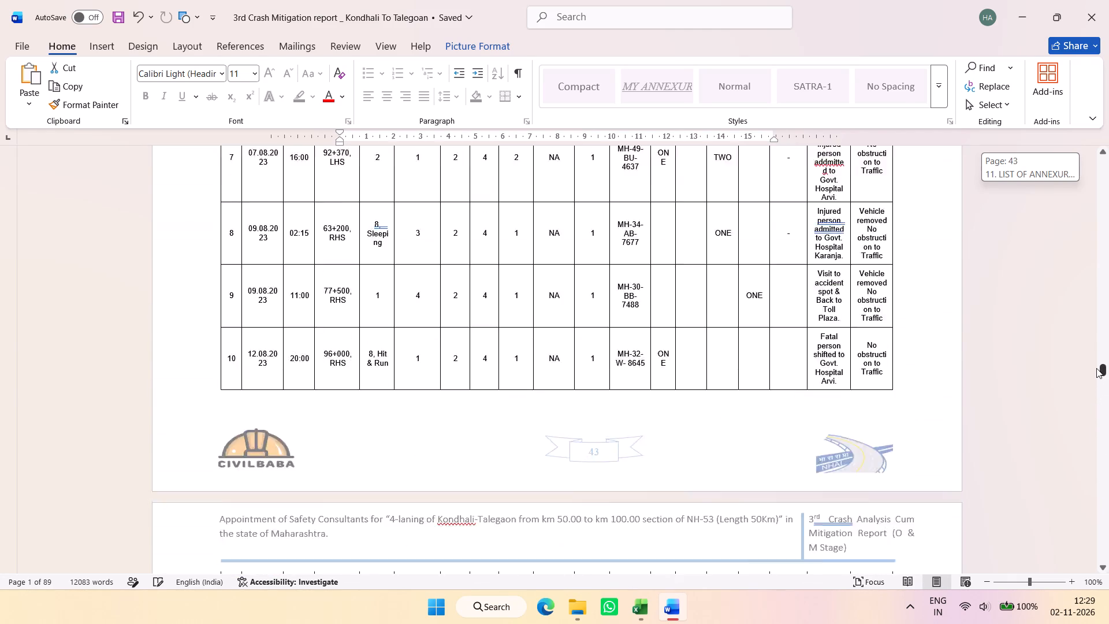
left_click_drag(1096, 368, 1096, 353)
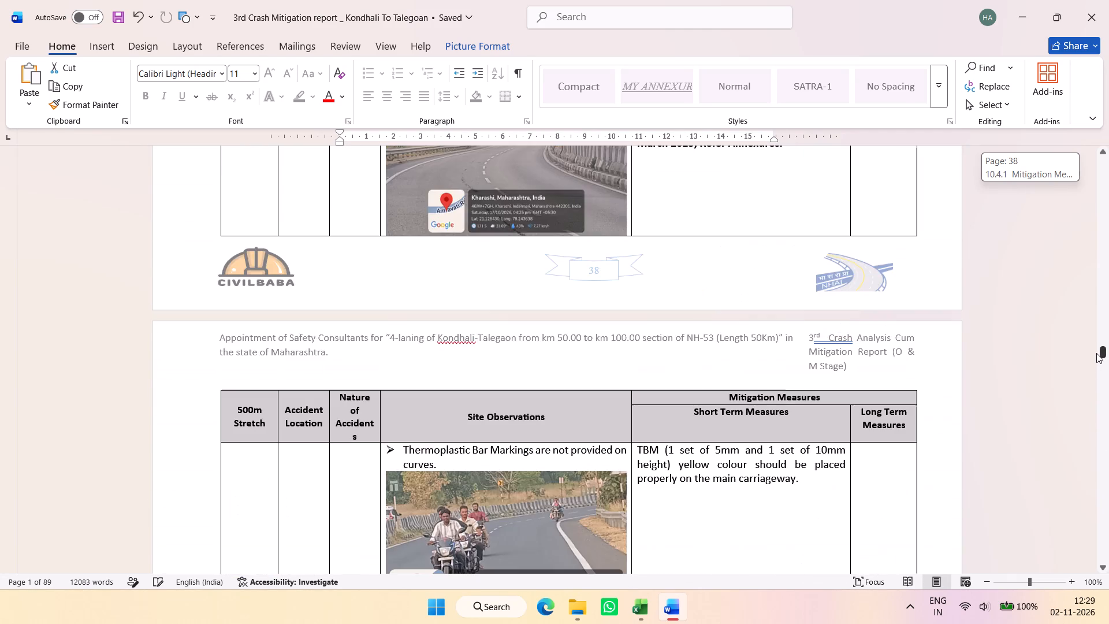
left_click_drag(1096, 353, 1097, 344)
scroll(605, 381, "down", 5)
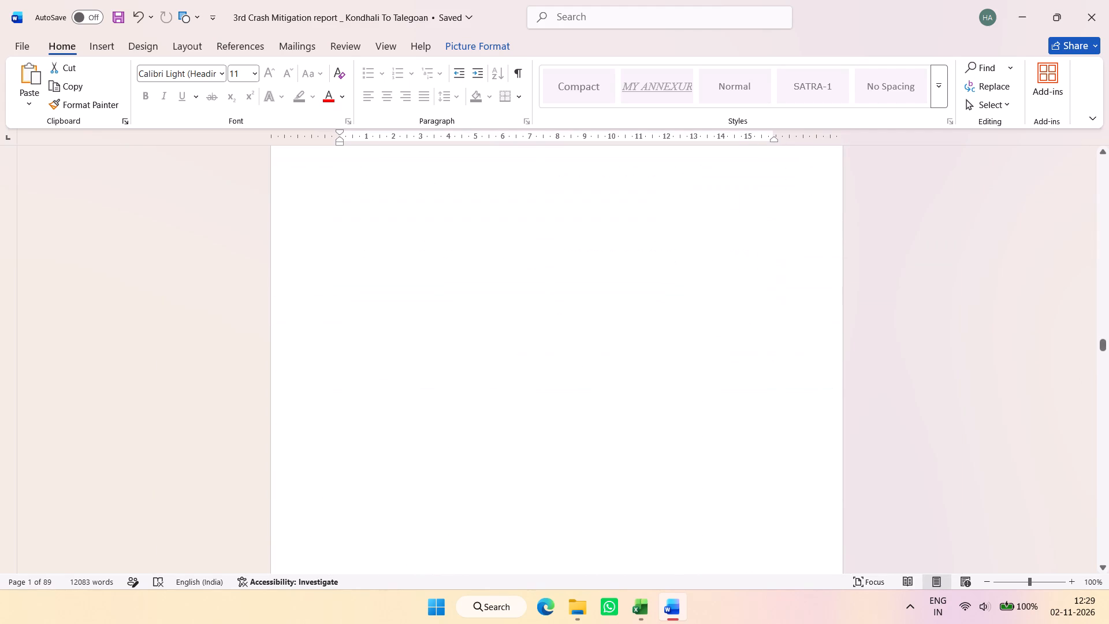
scroll(604, 382, "down", 7)
scroll(594, 398, "up", 6)
scroll(487, 363, "up", 3)
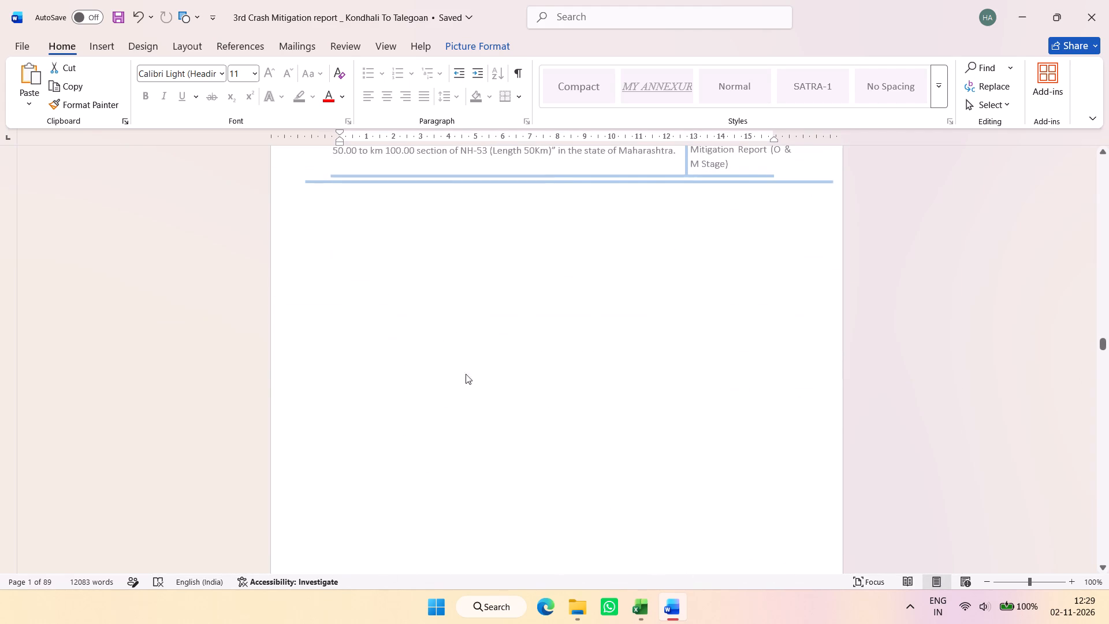
scroll(508, 385, "up", 20)
scroll(508, 385, "up", 9)
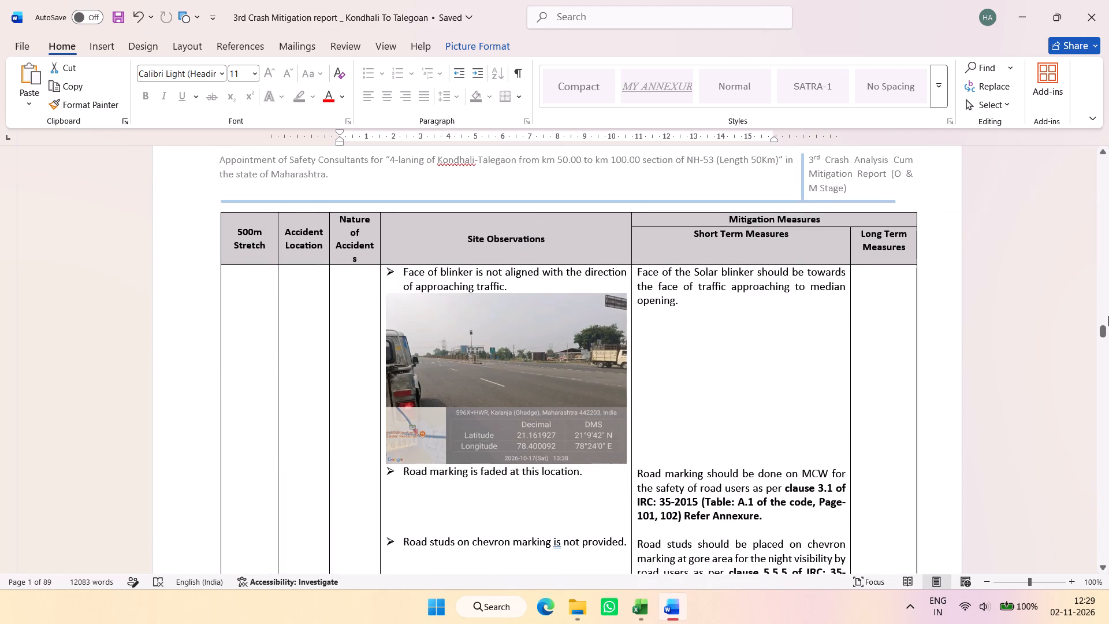
Return to the cover page and save the crash mitigation report again.
left_click_drag(1102, 329, 1099, 154)
left_click(589, 310)
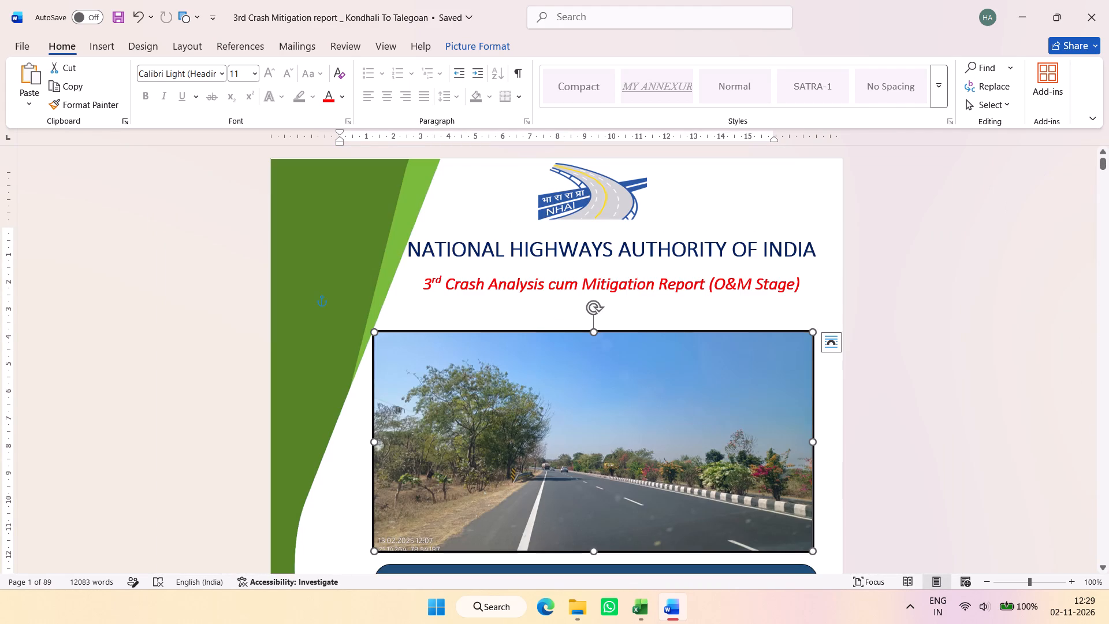
left_click(623, 292)
scroll(769, 391, "down", 4)
left_click(114, 14)
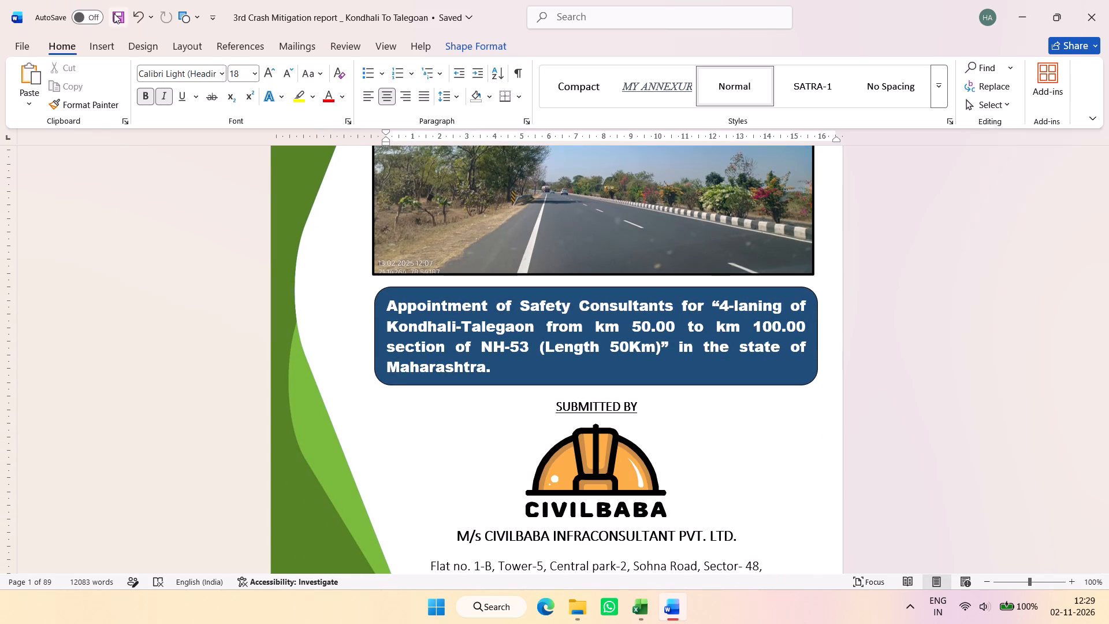
Save the 3rd Crash Mitigation report for Kondhali-Talegaon once more.
left_click(116, 17)
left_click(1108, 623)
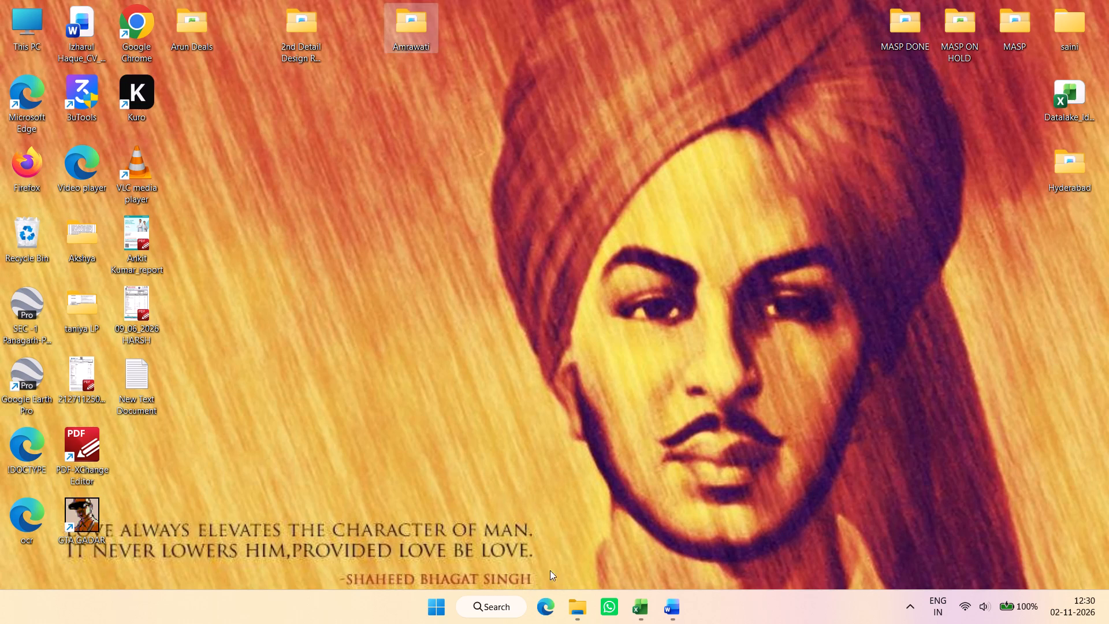
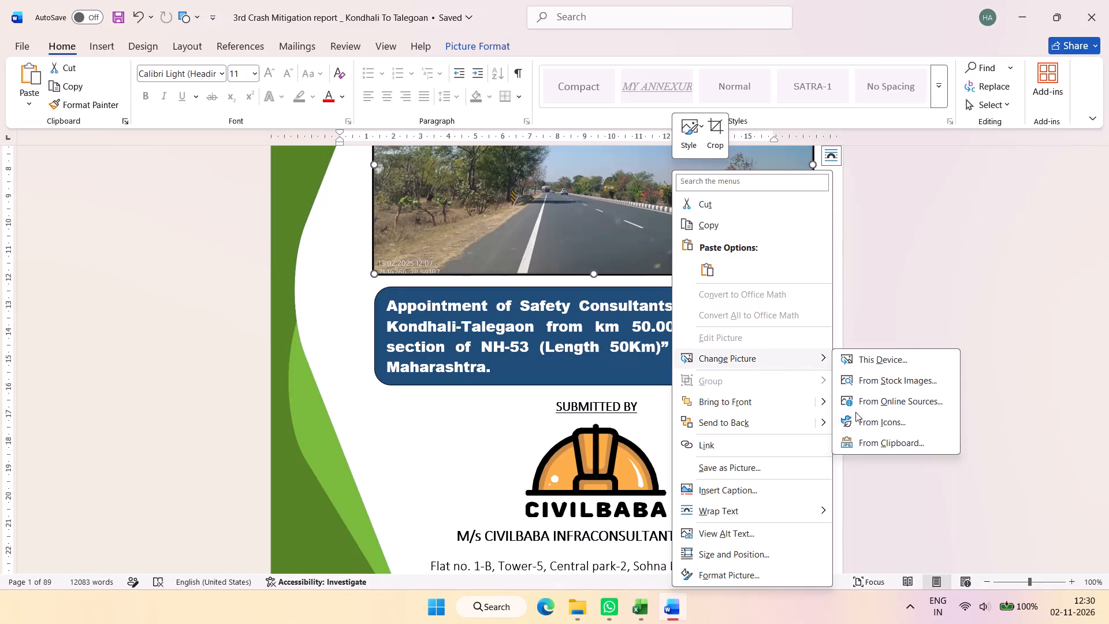
Replace the road photo on the report's cover page with the picture held on the clipboard.
left_click(872, 445)
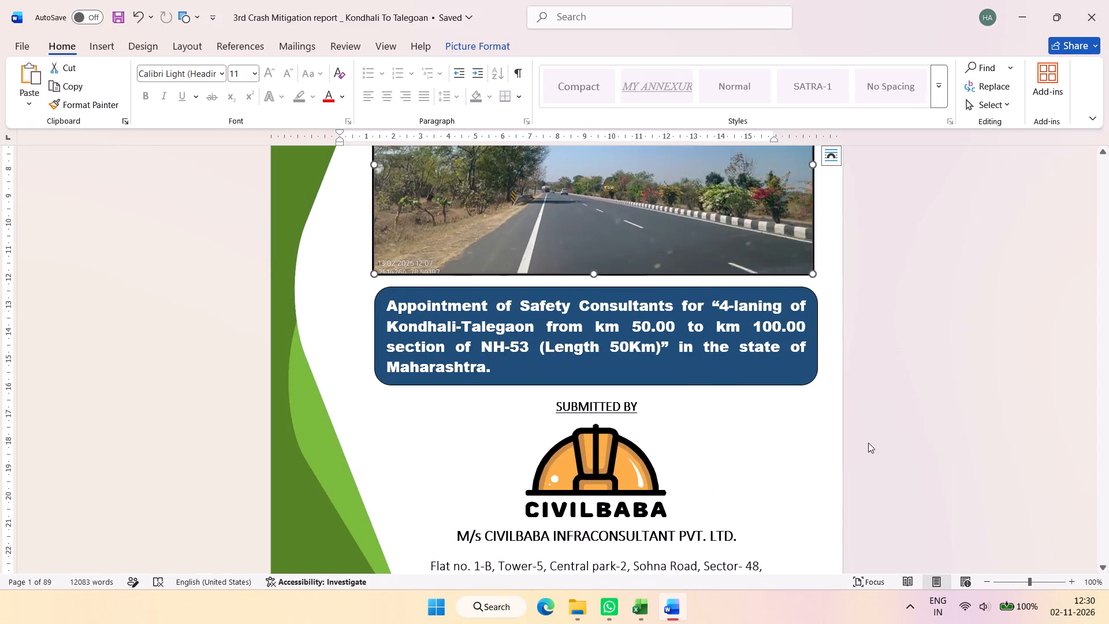
scroll(742, 395, "up", 3)
left_click(715, 250)
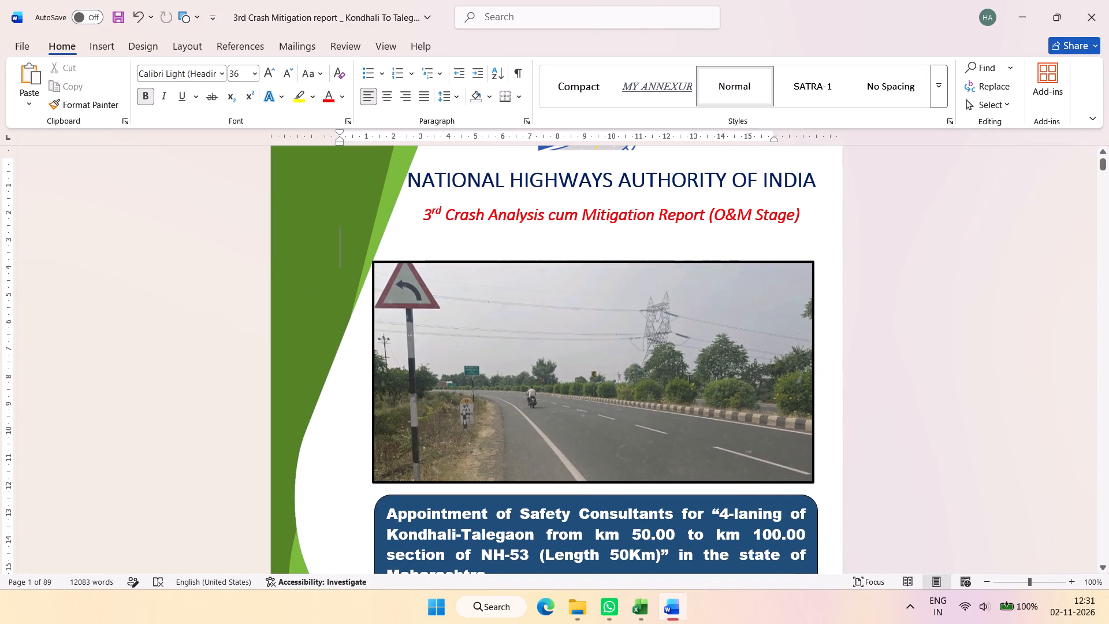
Update the report's table of contents field.
scroll(790, 340, "down", 6)
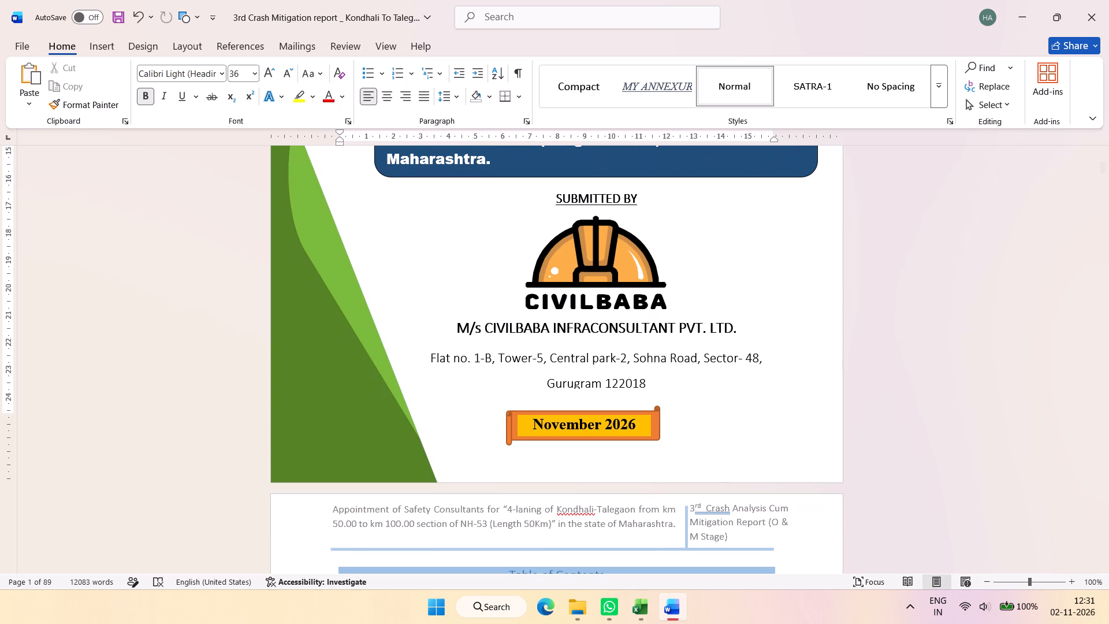
scroll(626, 350, "down", 8)
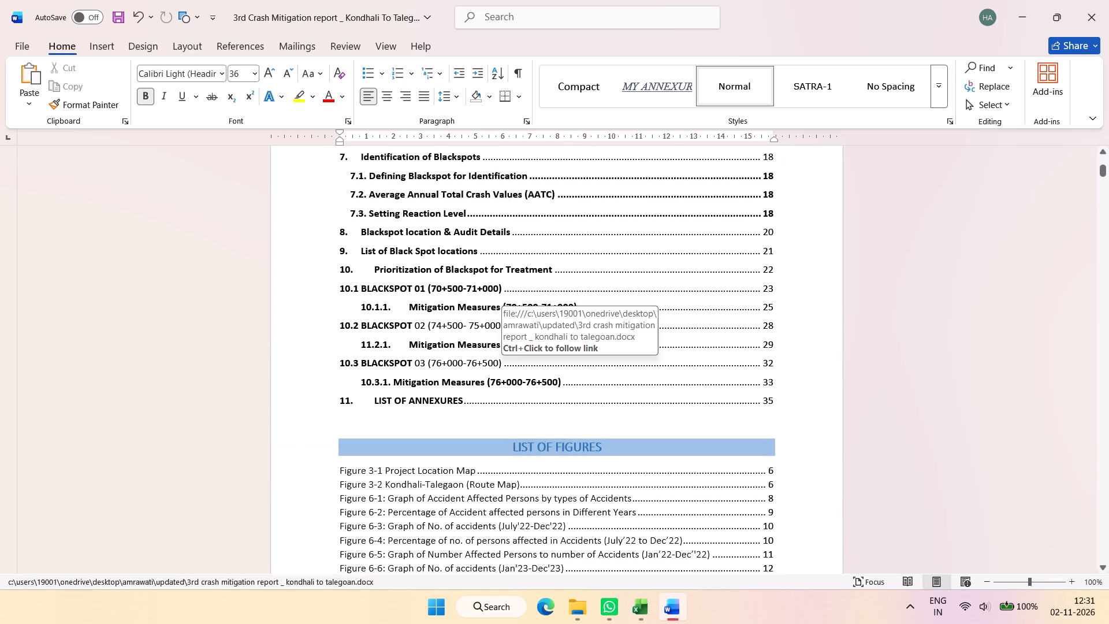
right_click(593, 344)
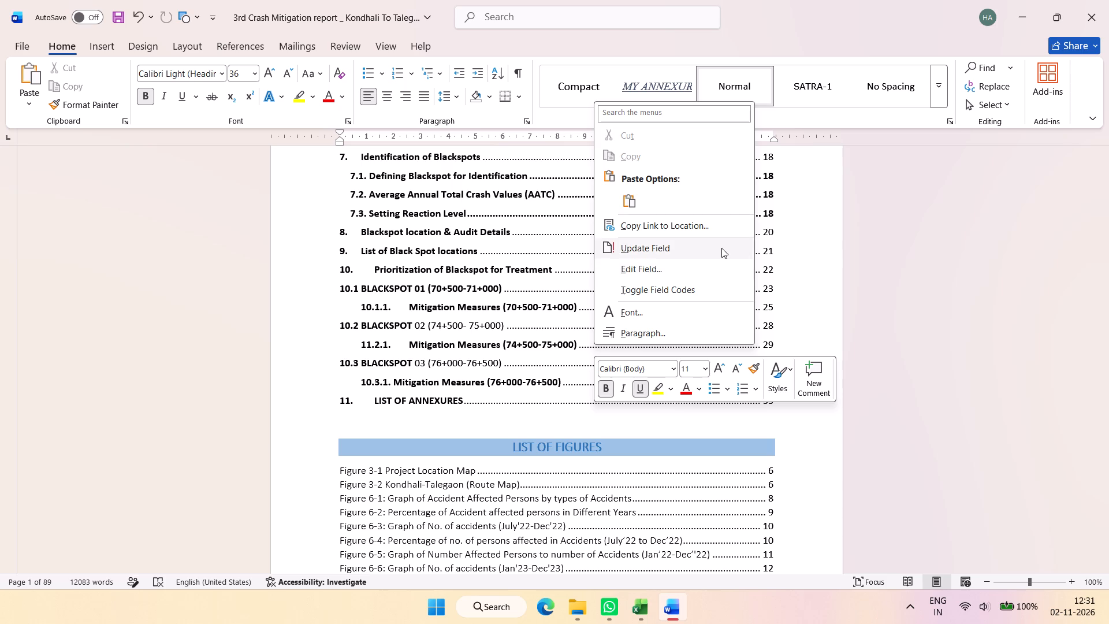
Update the table of contents so its blackspot headings and page numbers match the current report.
left_click(721, 248)
scroll(613, 333, "down", 3)
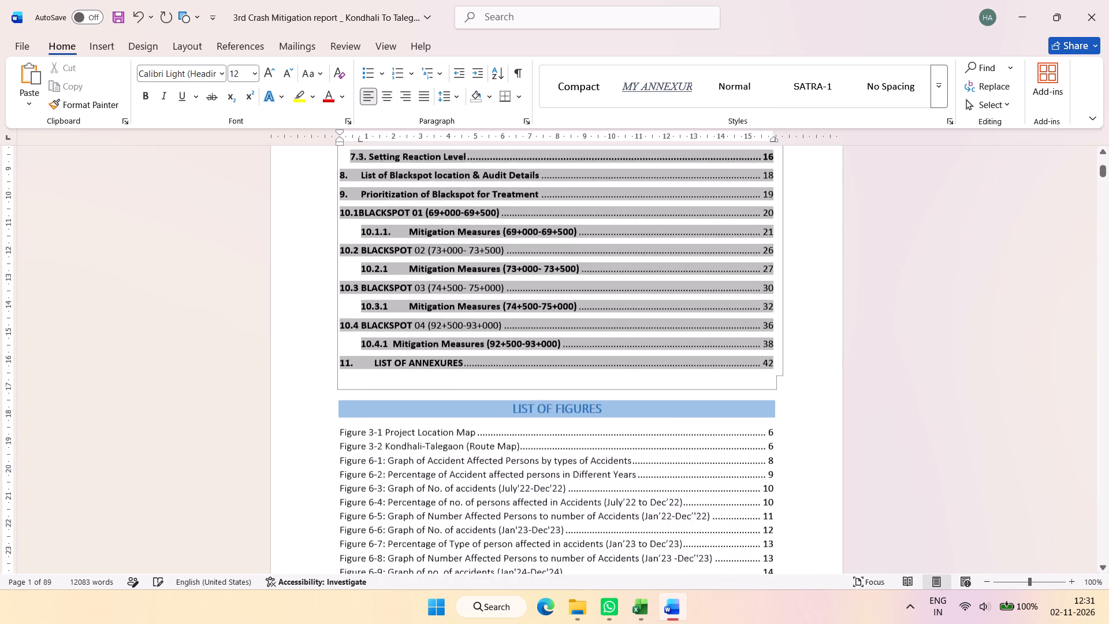
left_click(139, 23)
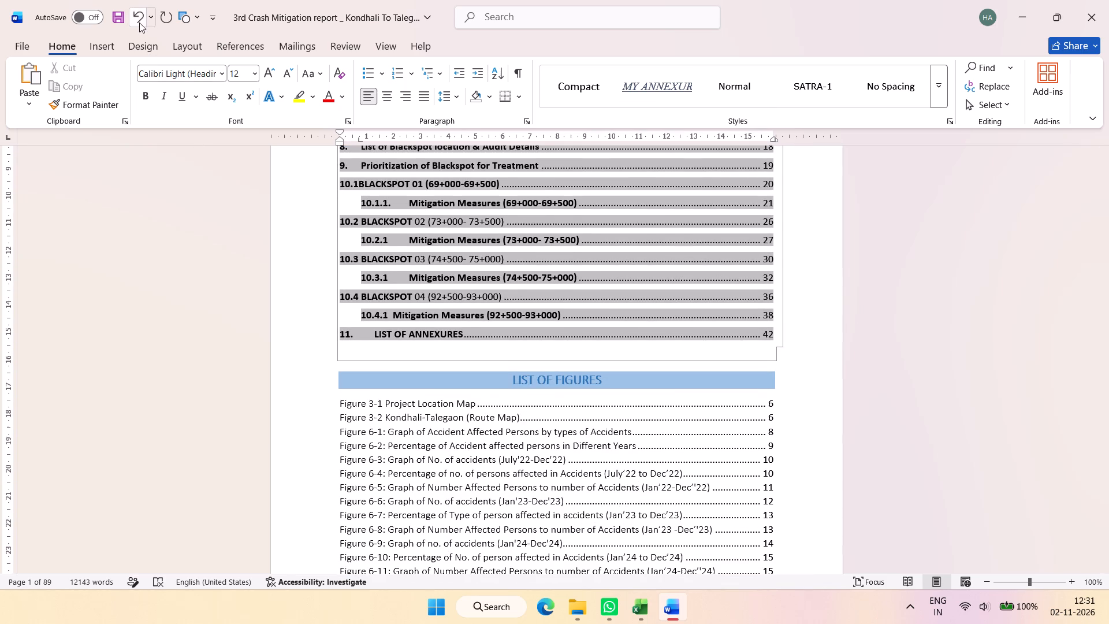
left_click(163, 18)
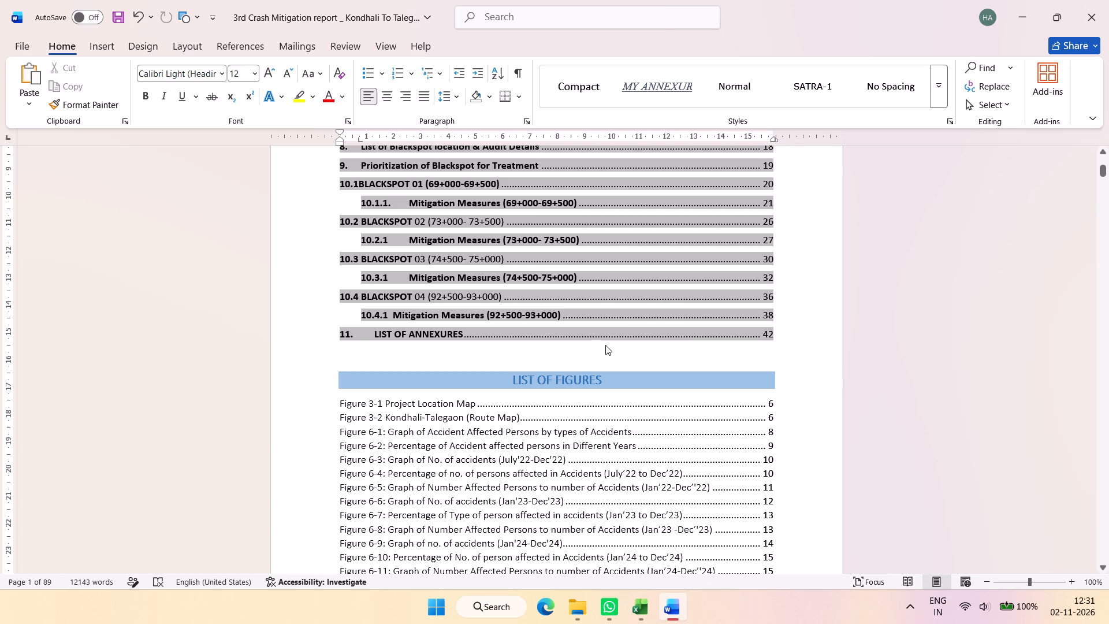
Update the list of figures from the report's current figure captions.
scroll(624, 351, "down", 2)
left_click(567, 458)
scroll(558, 424, "down", 6)
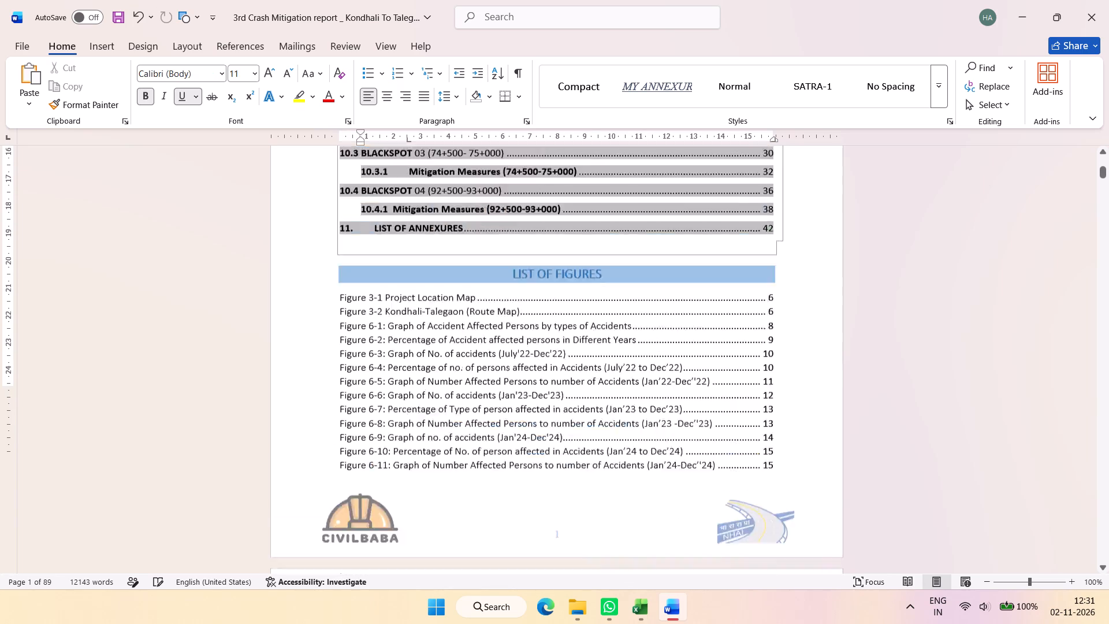
left_click(529, 310)
right_click(529, 310)
left_click(611, 455)
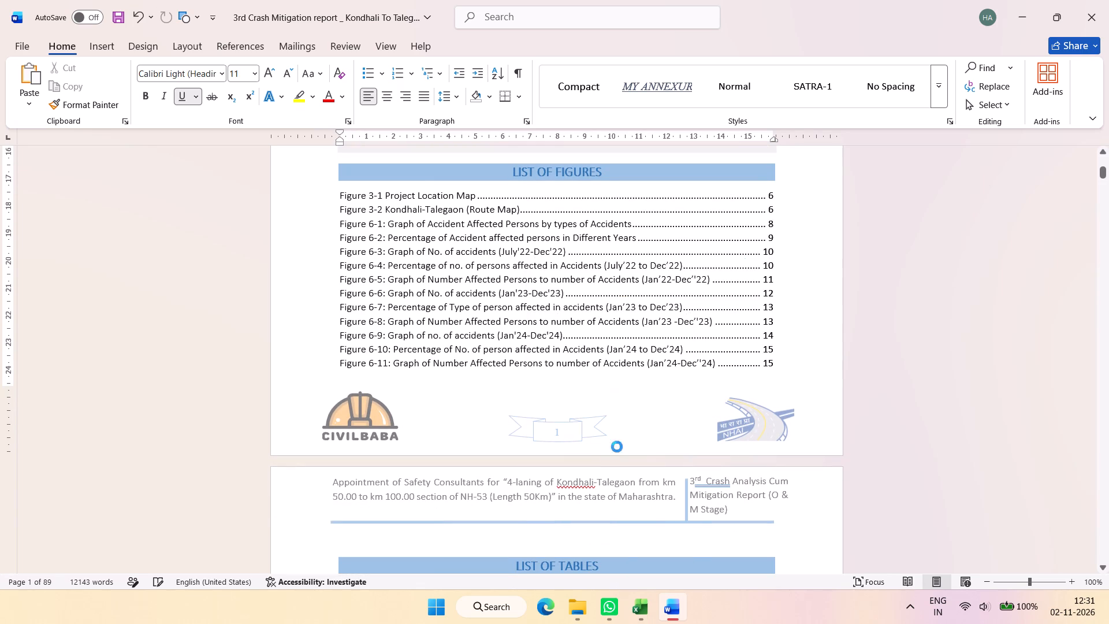
Update the list of tables from the report's current table captions.
scroll(451, 342, "down", 4)
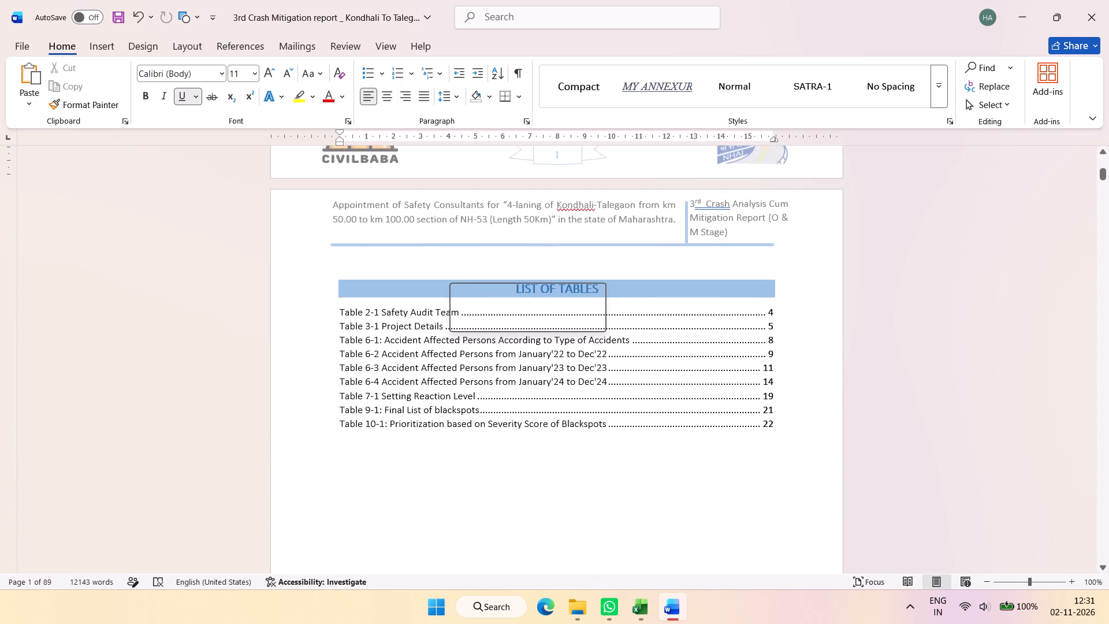
scroll(455, 343, "up", 3)
scroll(455, 343, "down", 3)
left_click(459, 334)
right_click(459, 334)
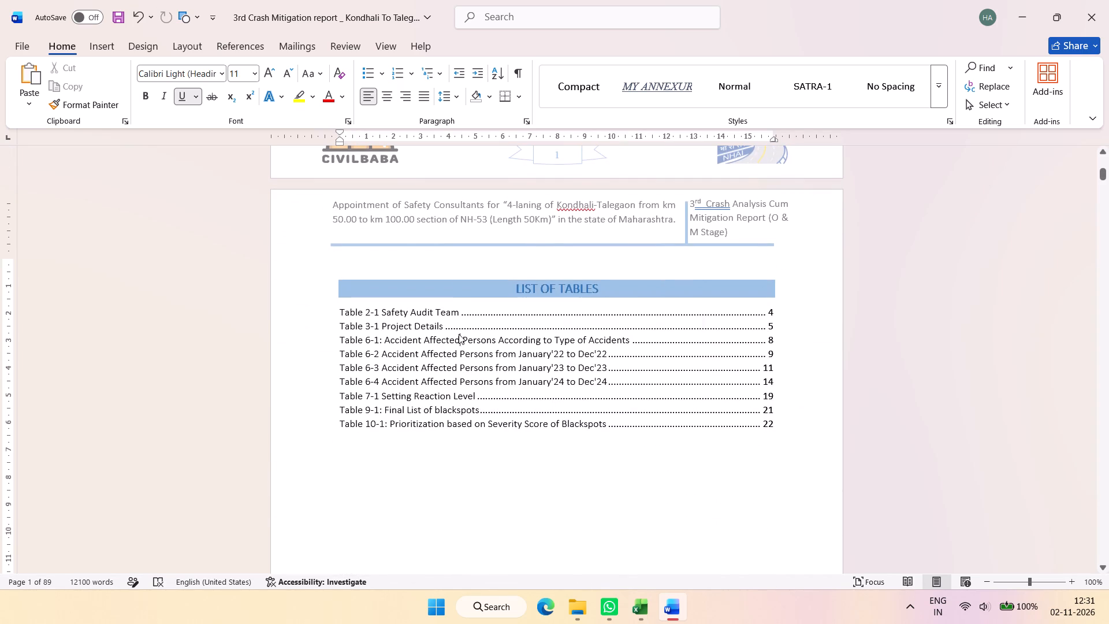
left_click(522, 480)
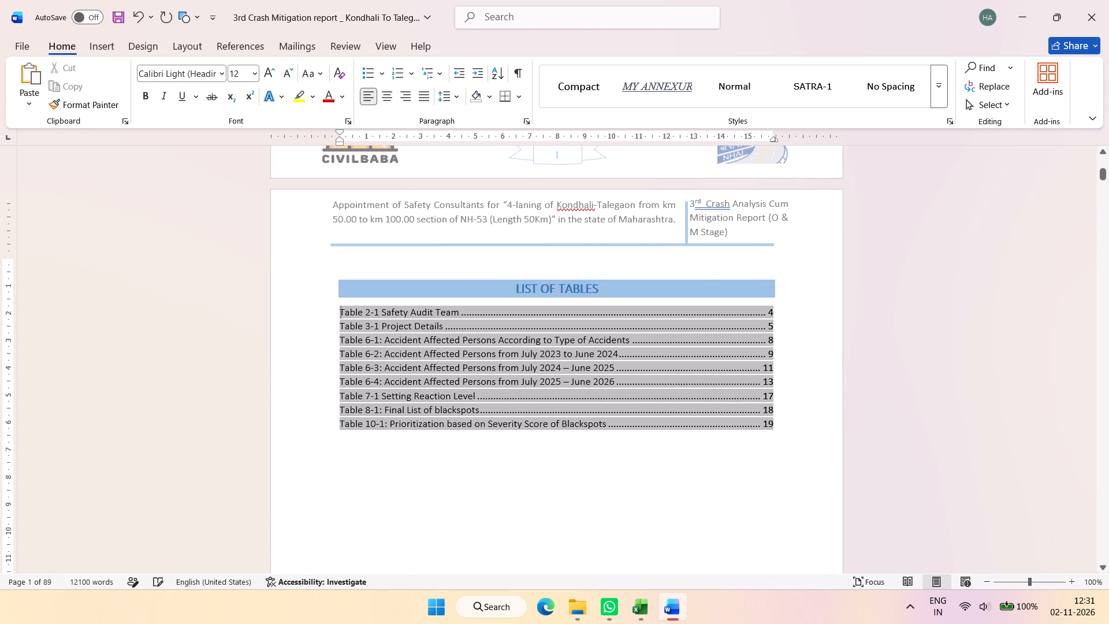
Follow the Table 2-1 entry to its page and review the project details, accident tables and charts through Table 6-3.
left_click(412, 315)
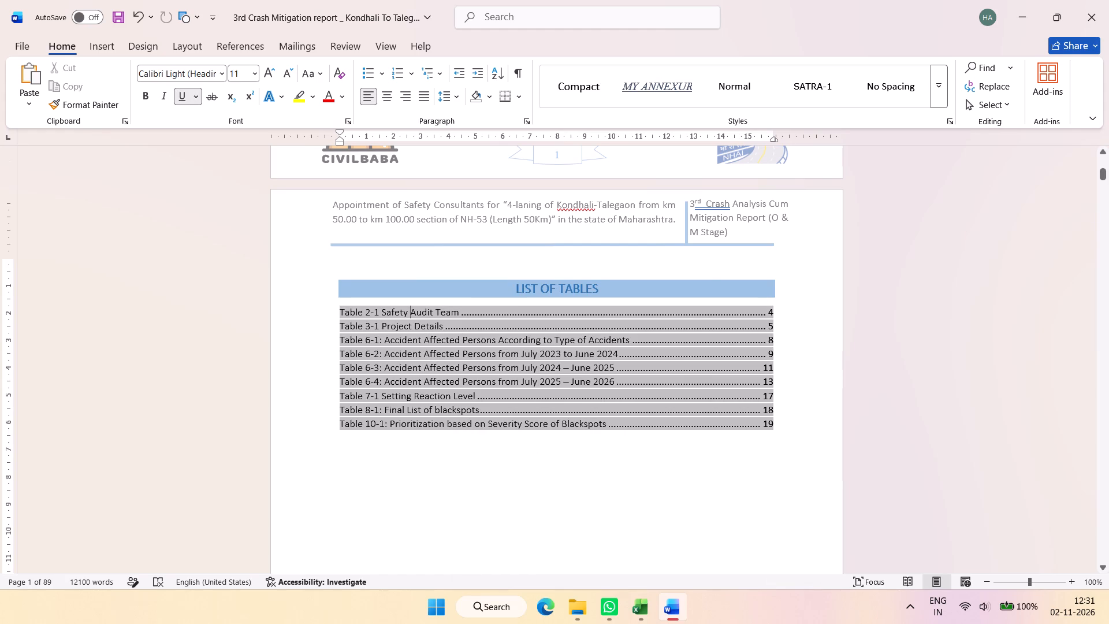
left_click(412, 315, "ctrl")
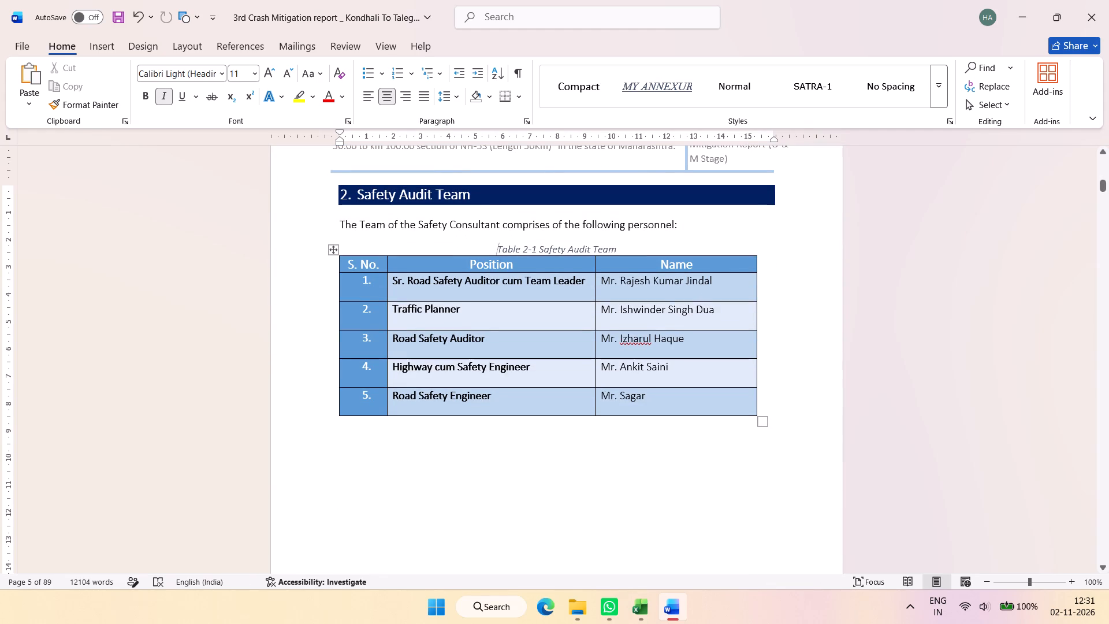
scroll(609, 347, "down", 8)
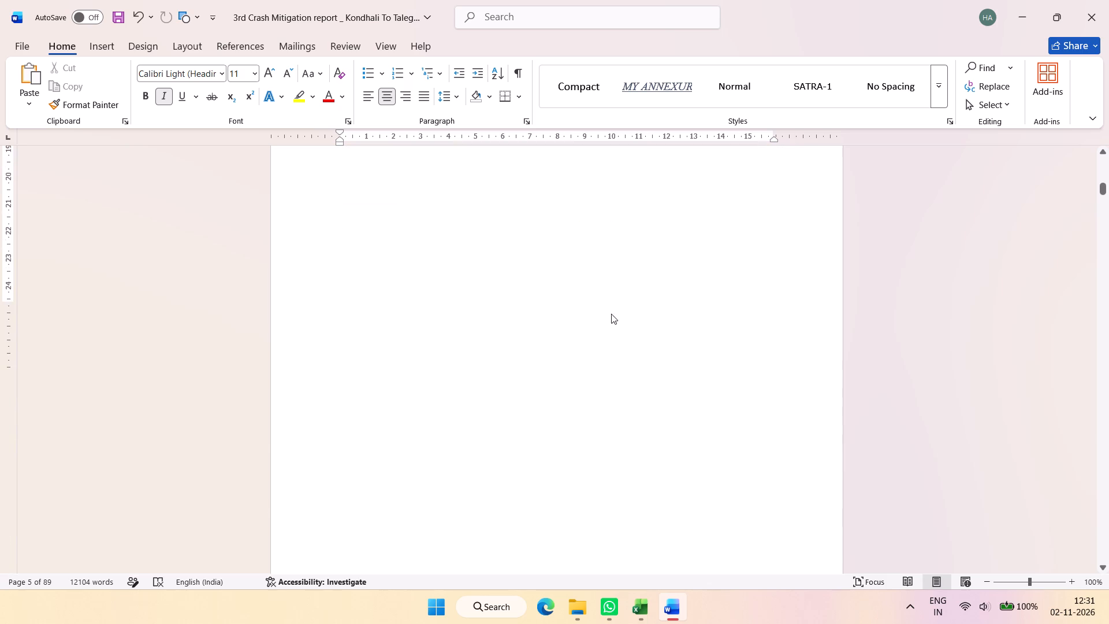
scroll(612, 320, "down", 10)
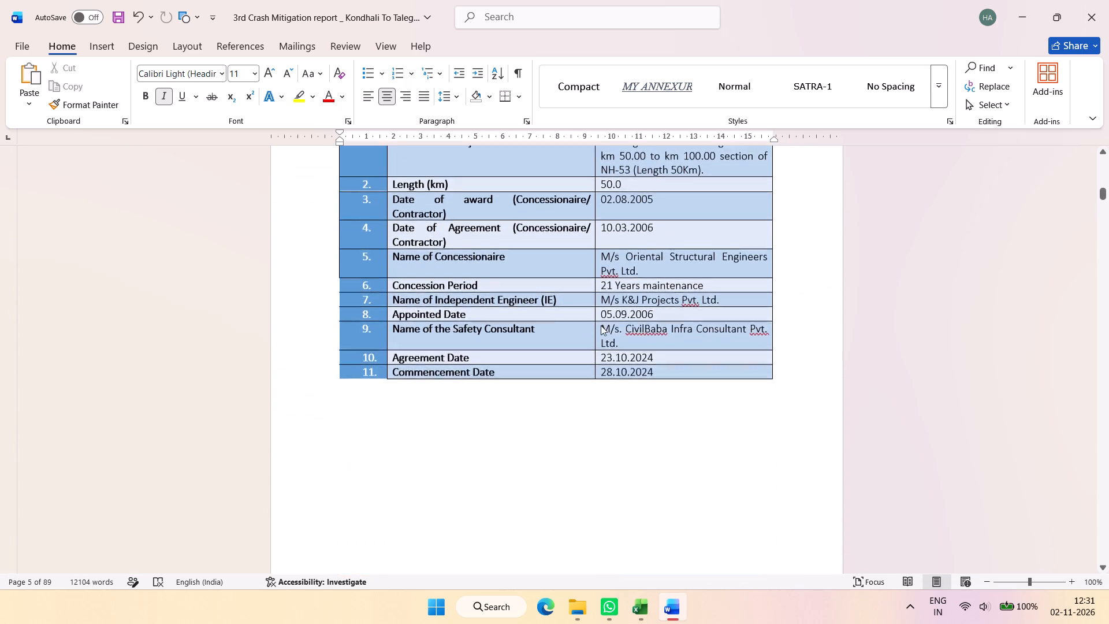
scroll(601, 325, "down", 18)
scroll(598, 317, "down", 20)
scroll(599, 319, "down", 7)
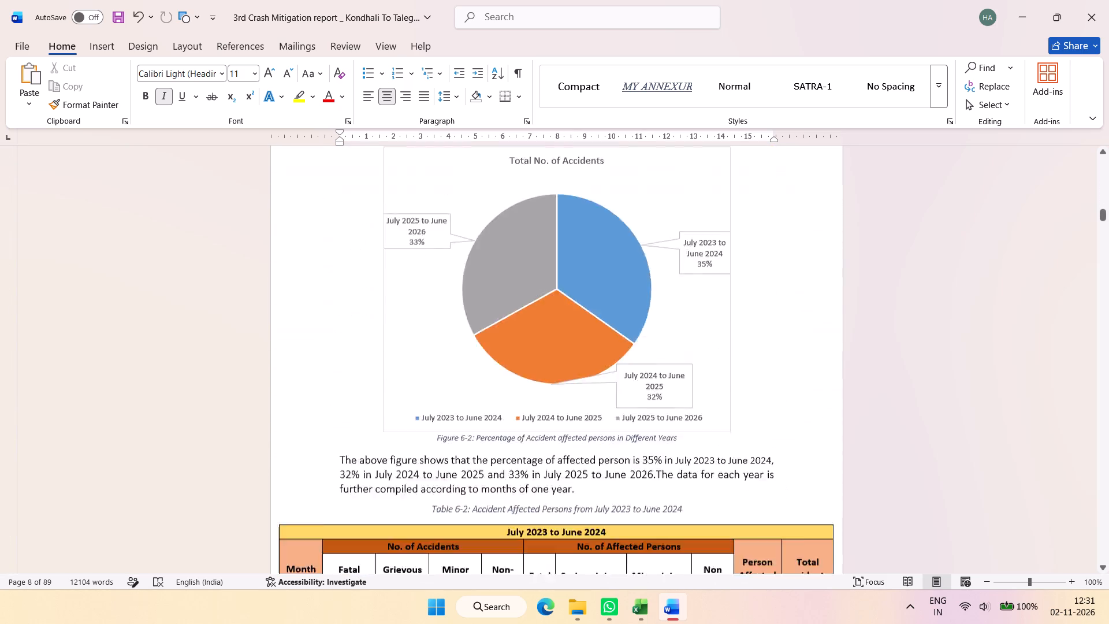
scroll(599, 319, "down", 19)
scroll(599, 319, "down", 15)
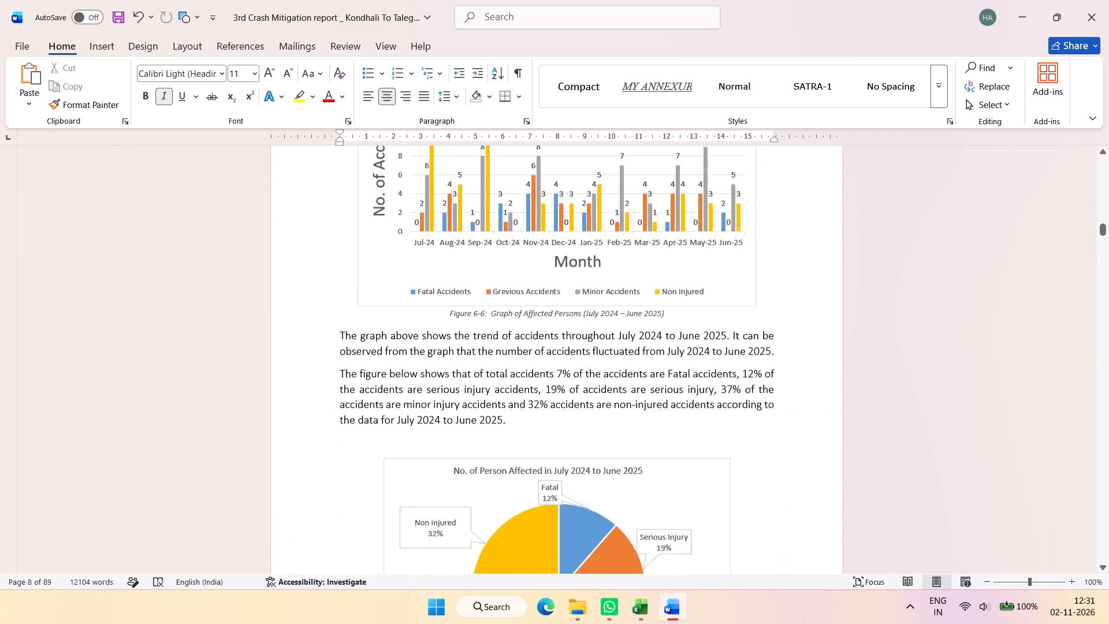
scroll(599, 319, "up", 8)
scroll(599, 319, "down", 10)
scroll(599, 319, "up", 8)
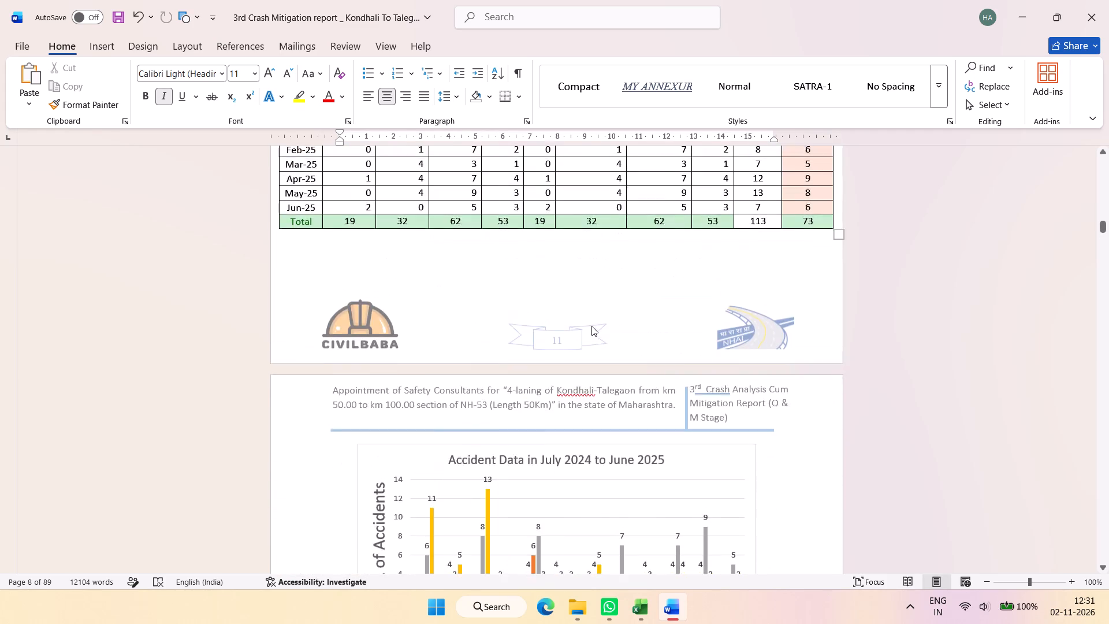
scroll(591, 326, "up", 4)
Shade the Person Affected total cell in Table 6-3 light green, choosing a pale green from the full colour palette.
left_click_drag(804, 314, 552, 388)
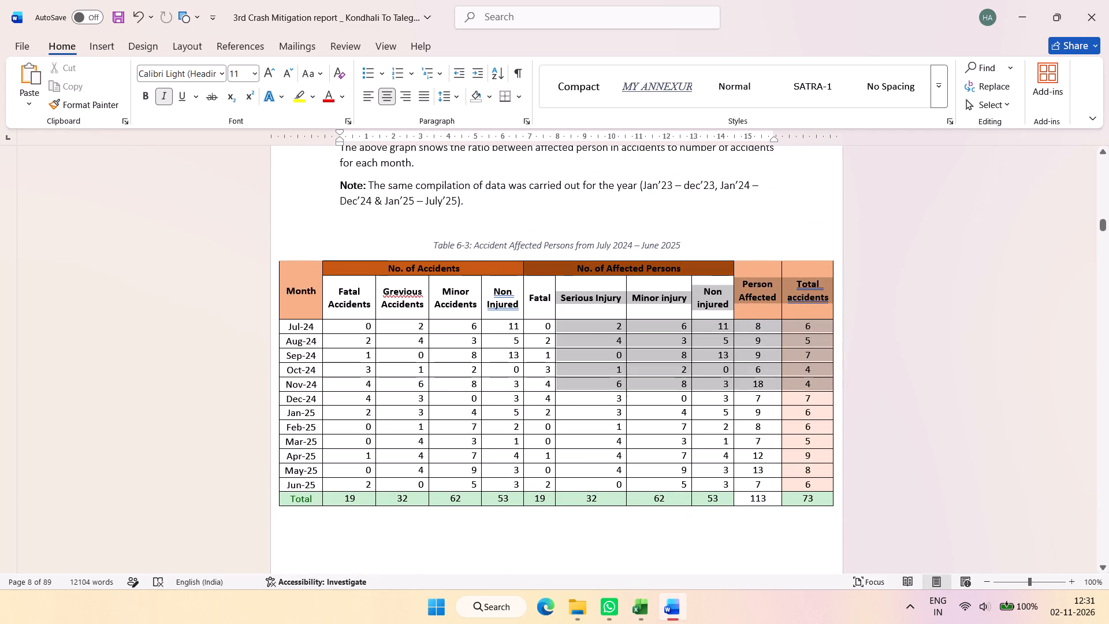
left_click_drag(552, 388, 498, 412)
left_click(706, 500)
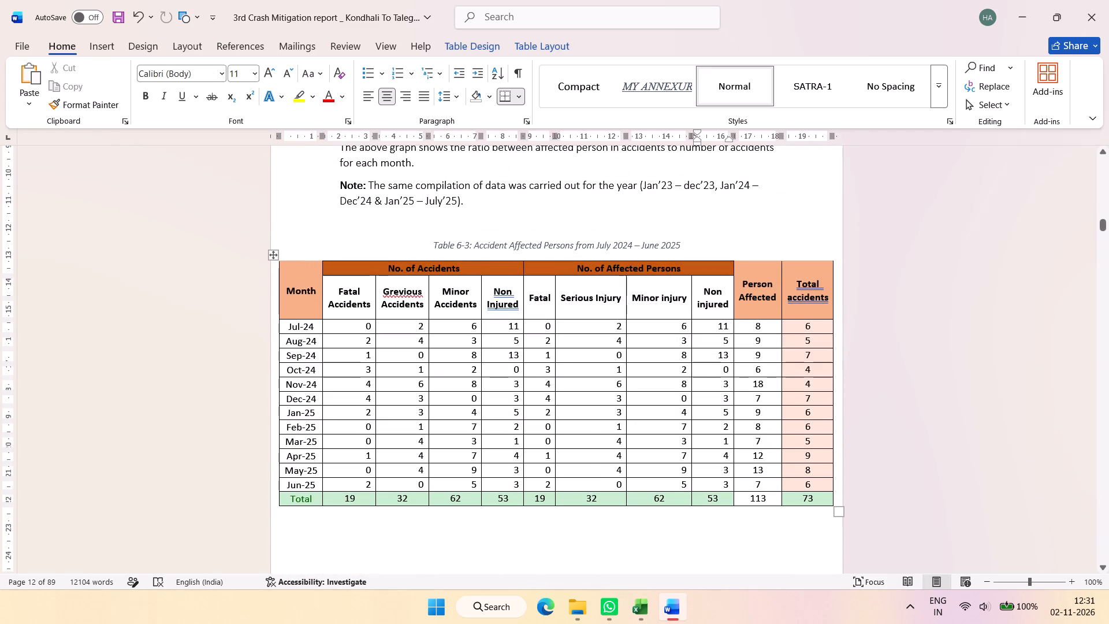
left_click(742, 498)
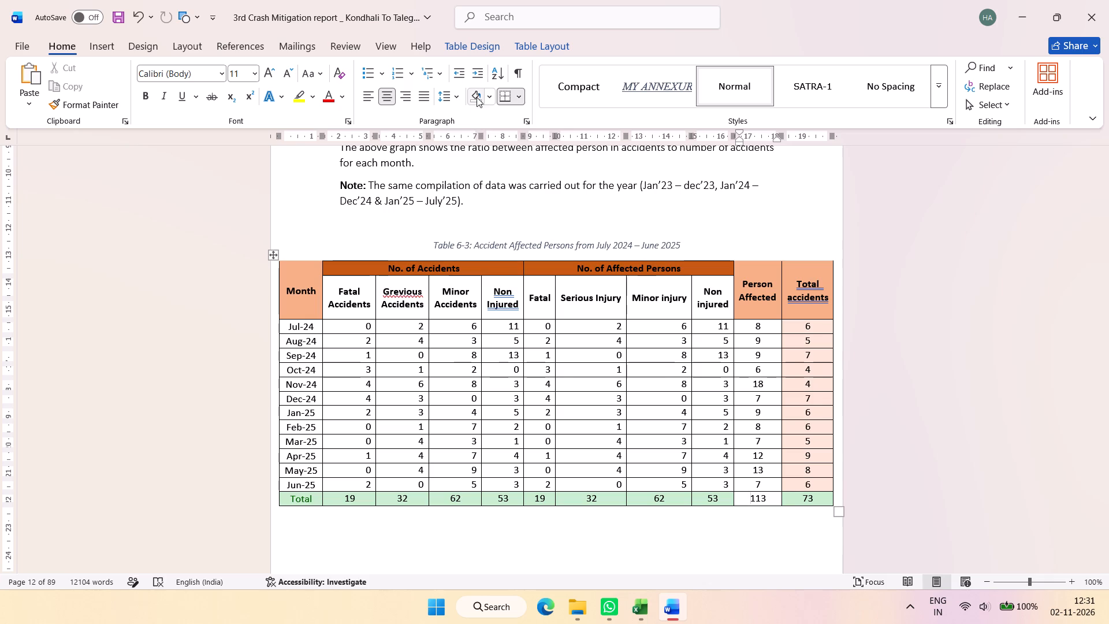
left_click(486, 99)
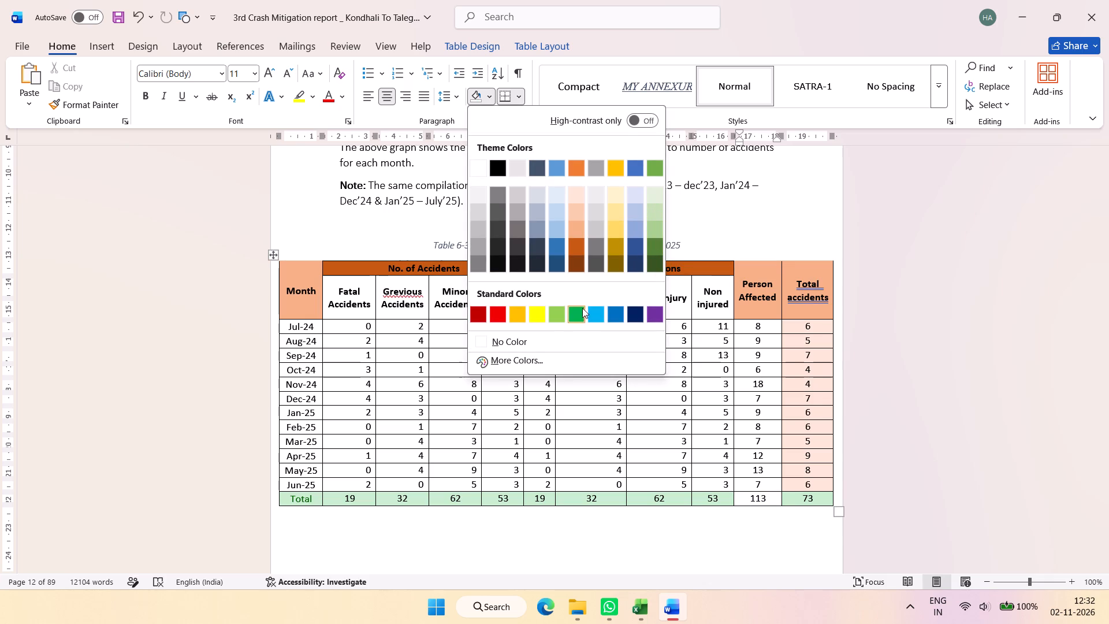
left_click_drag(559, 313, 750, 317)
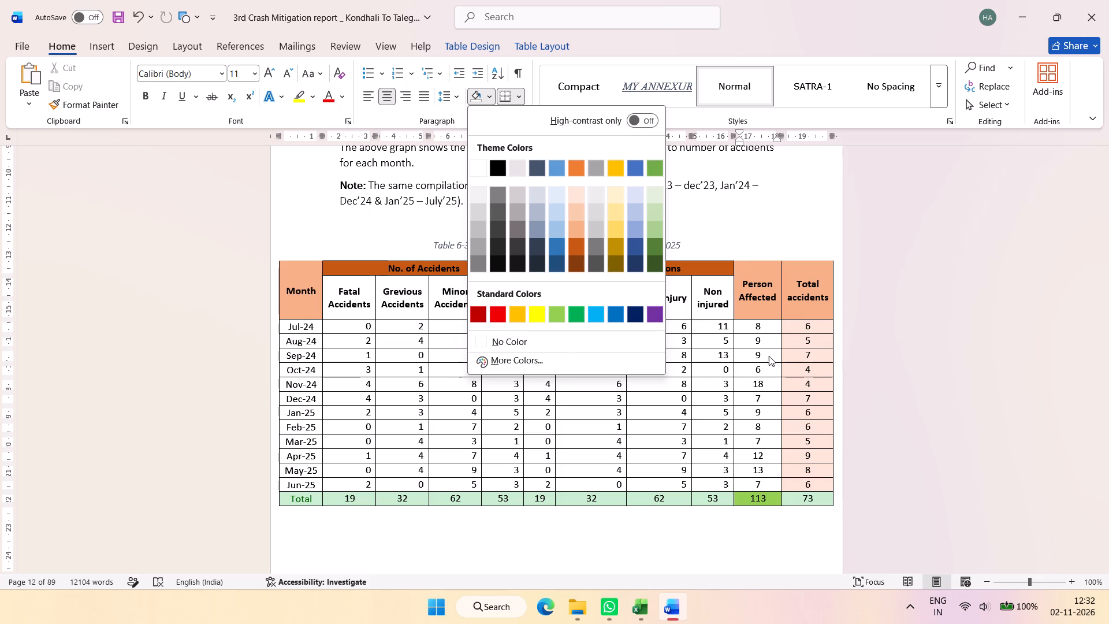
left_click(577, 346)
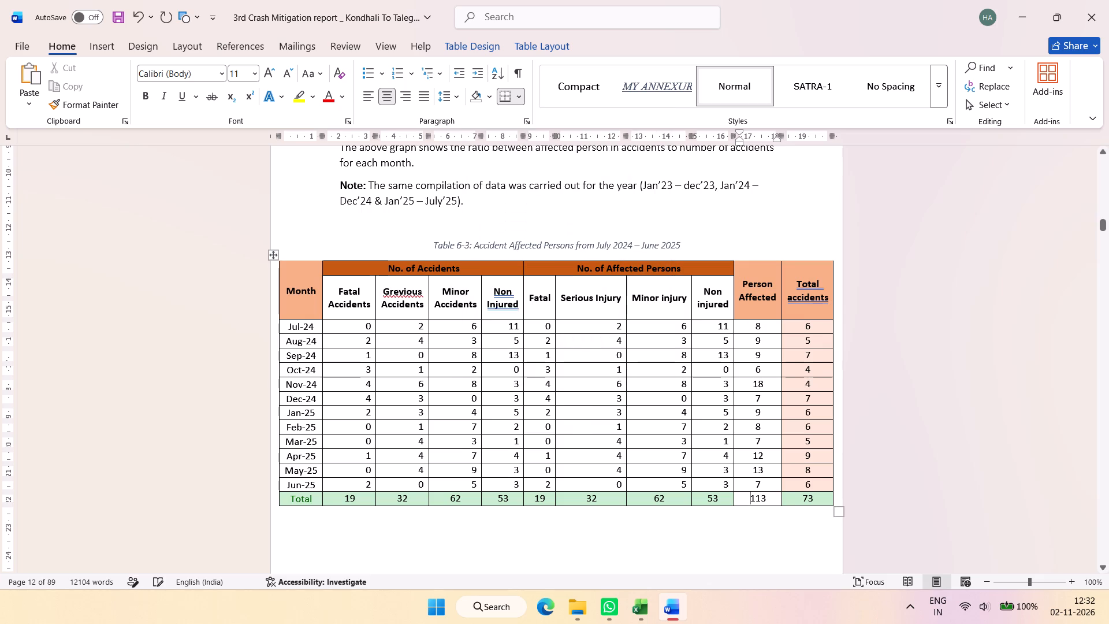
left_click(488, 100)
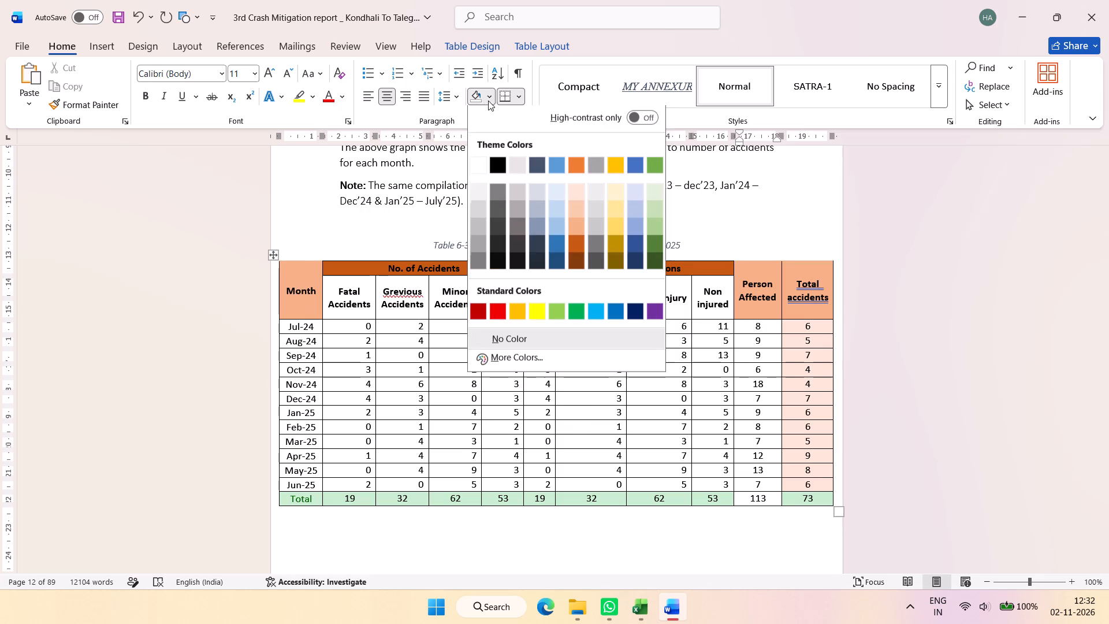
left_click(634, 122)
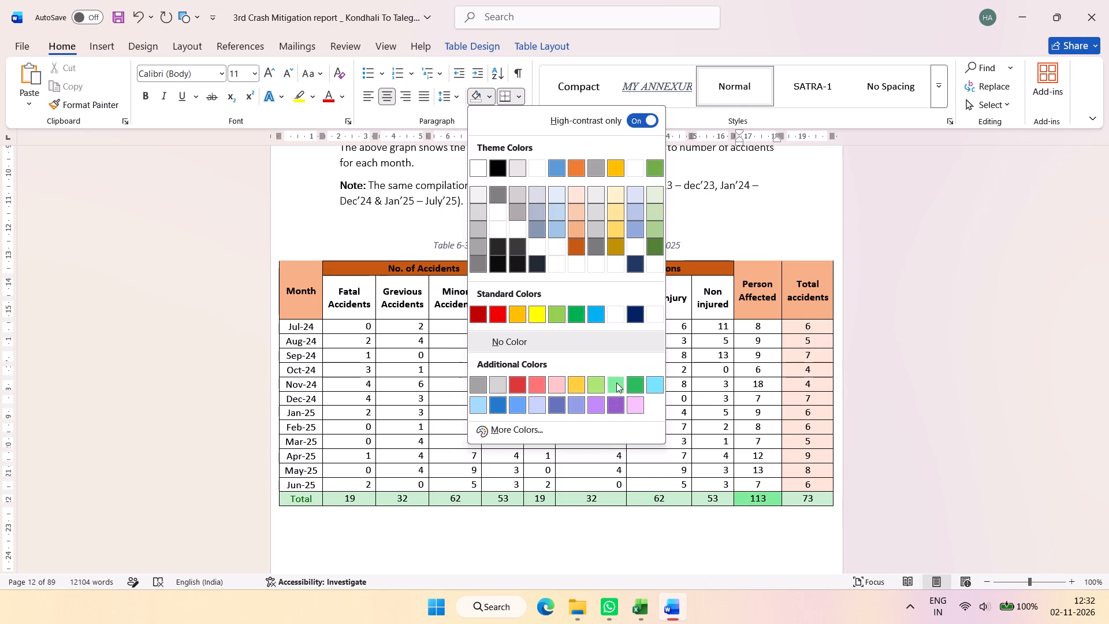
left_click(587, 432)
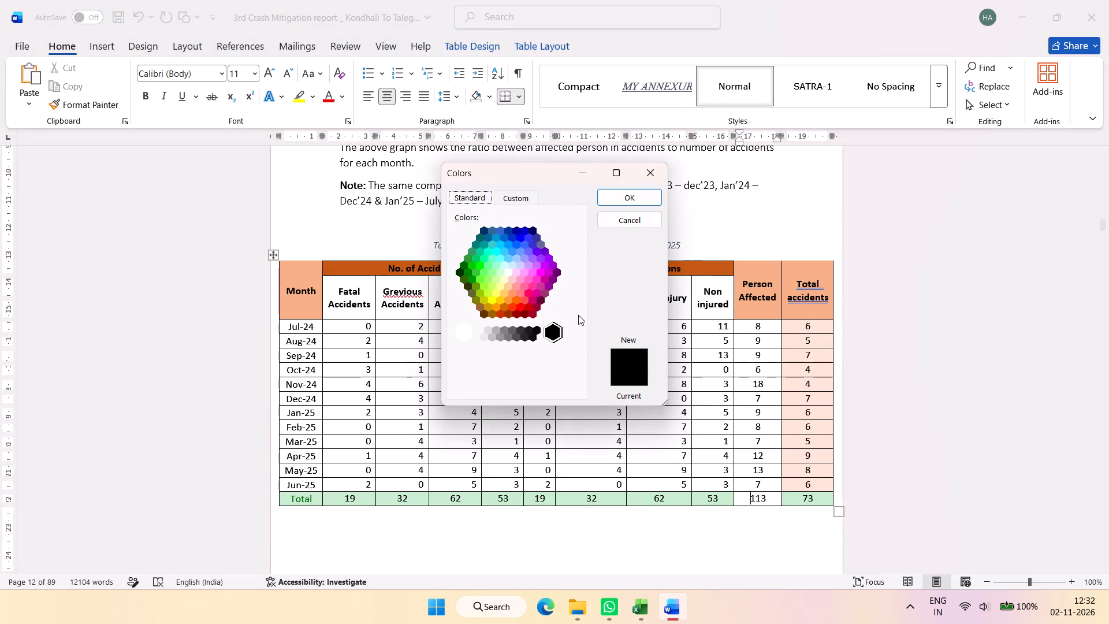
left_click(489, 284)
left_click(492, 277)
left_click(497, 272)
left_click(499, 264)
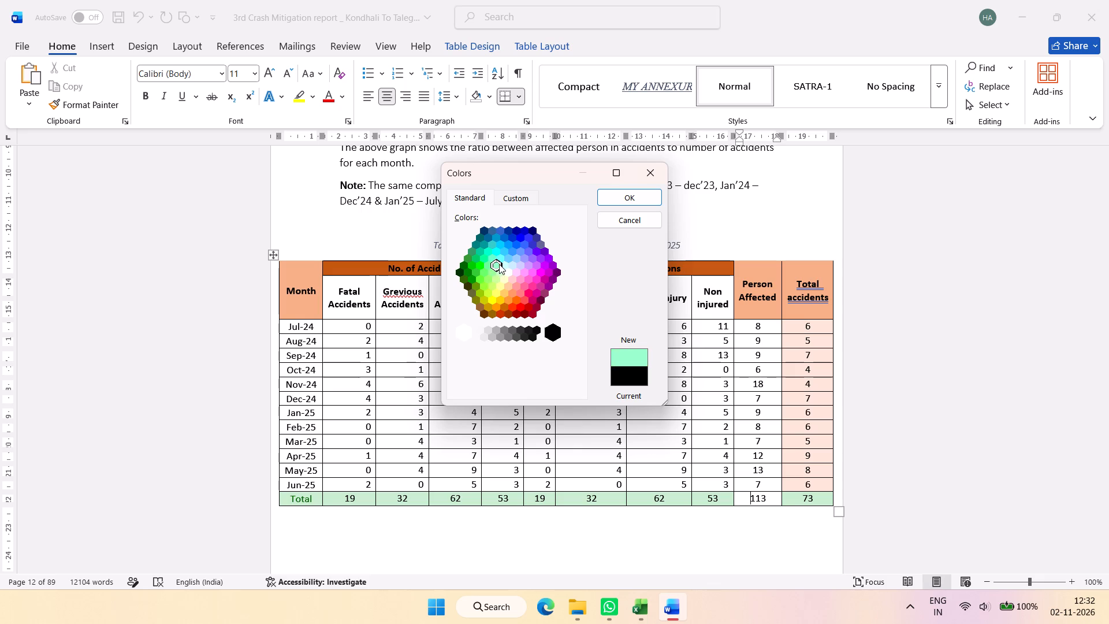
left_click(498, 274)
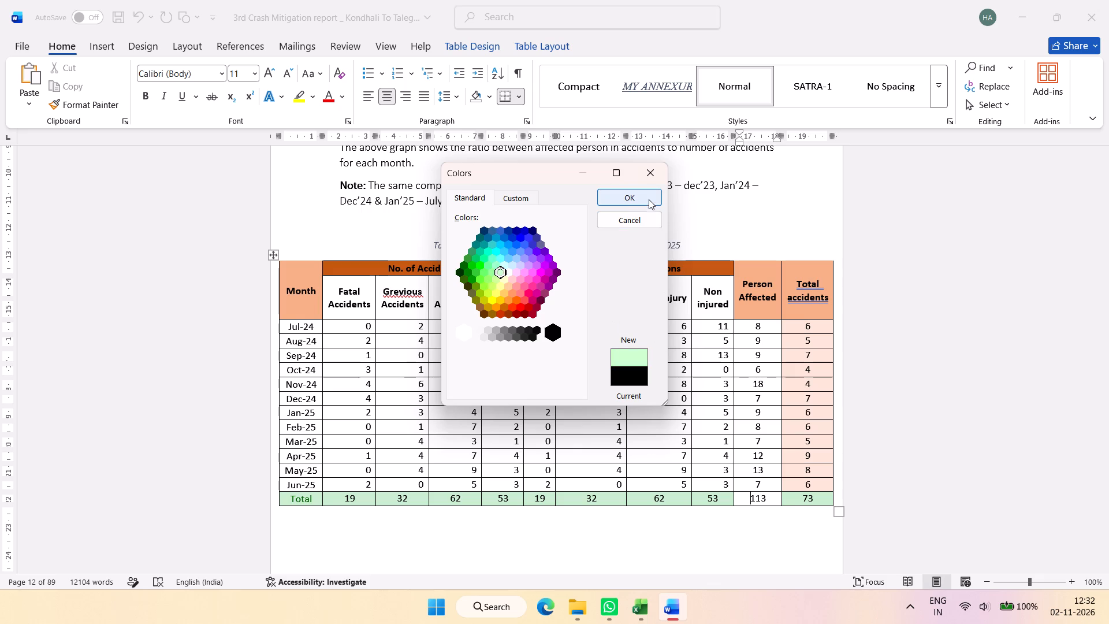
left_click(649, 196)
left_click(757, 367)
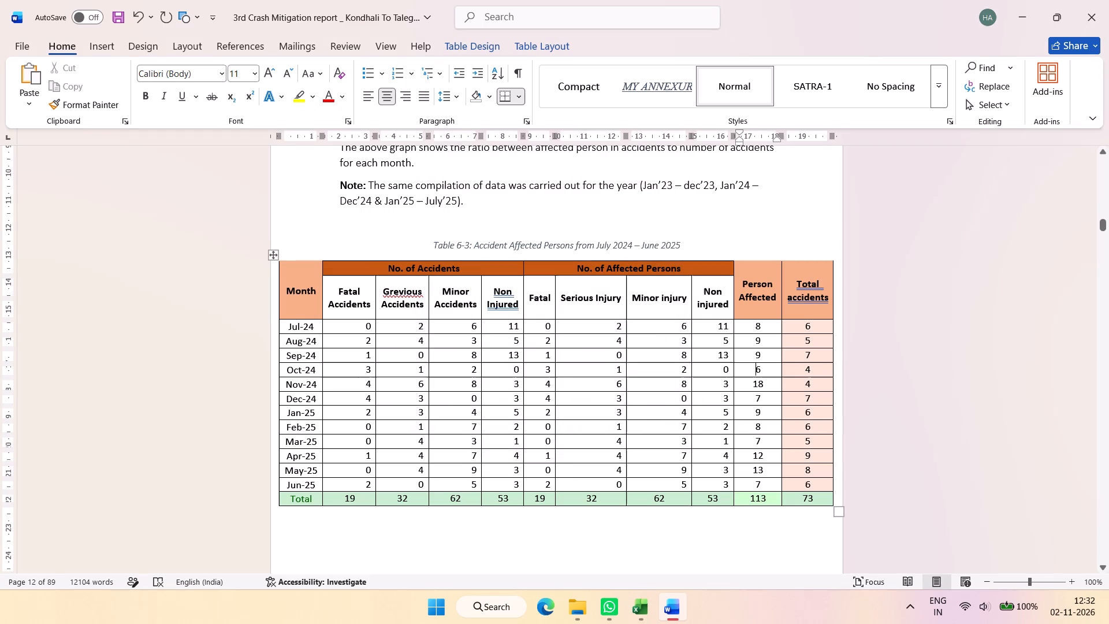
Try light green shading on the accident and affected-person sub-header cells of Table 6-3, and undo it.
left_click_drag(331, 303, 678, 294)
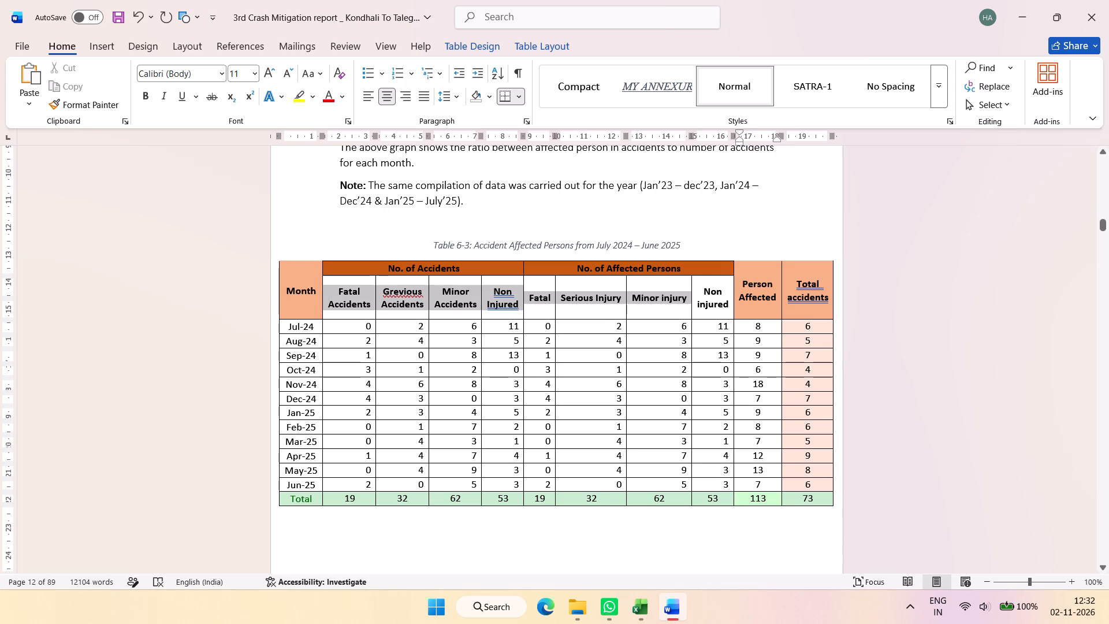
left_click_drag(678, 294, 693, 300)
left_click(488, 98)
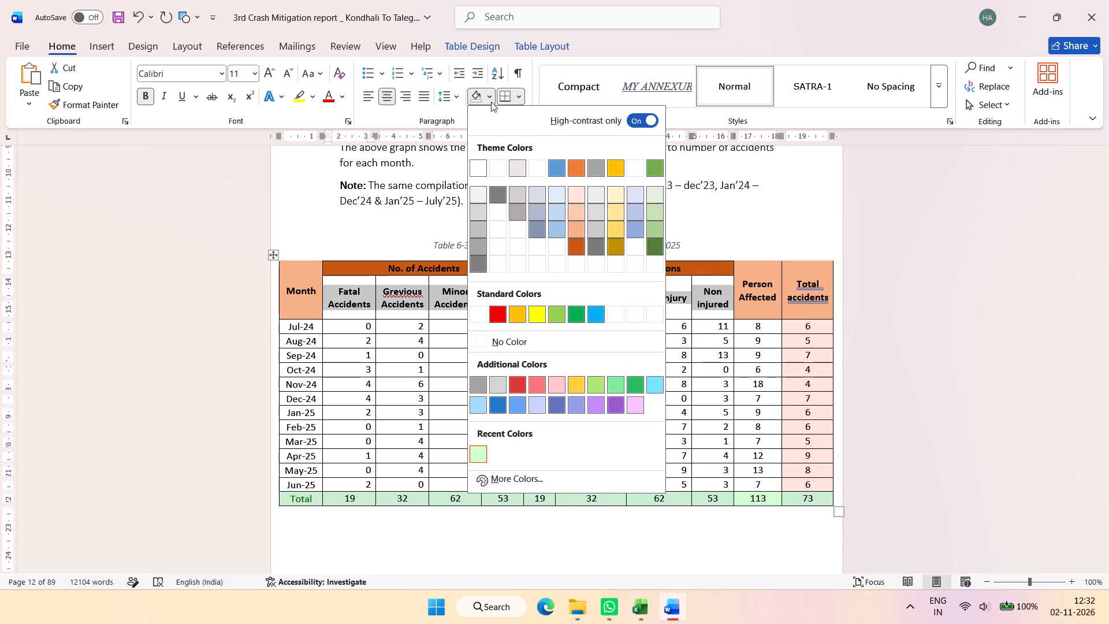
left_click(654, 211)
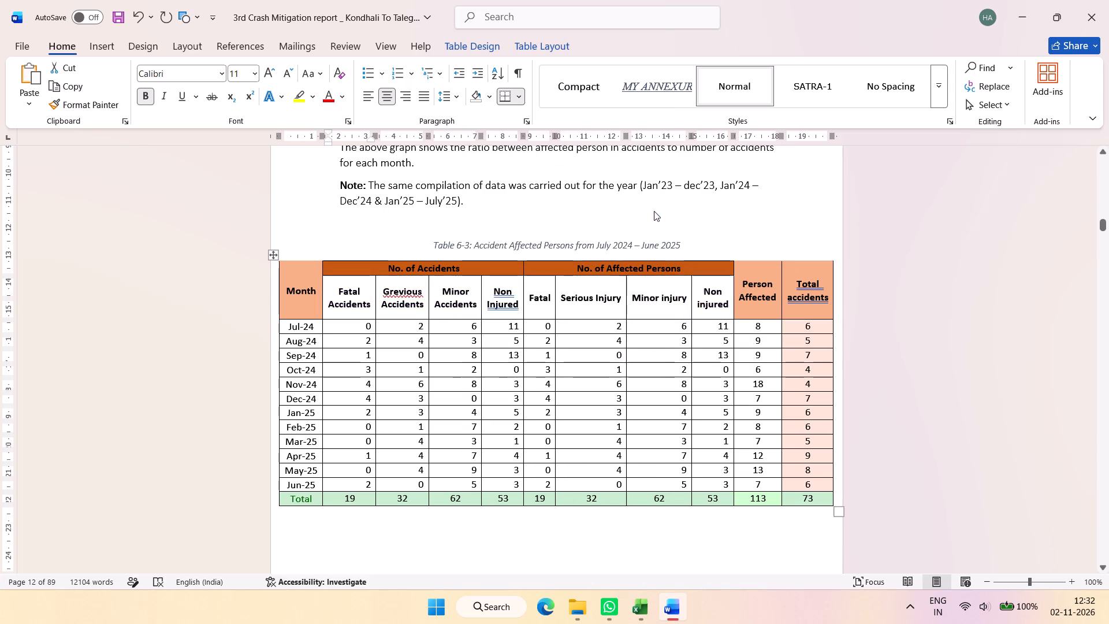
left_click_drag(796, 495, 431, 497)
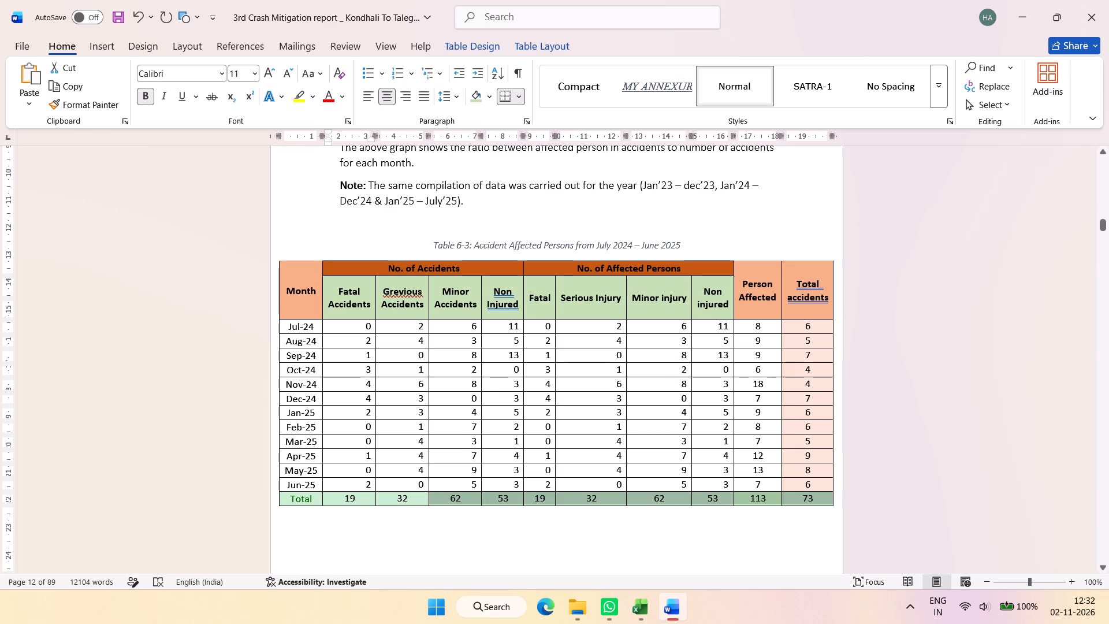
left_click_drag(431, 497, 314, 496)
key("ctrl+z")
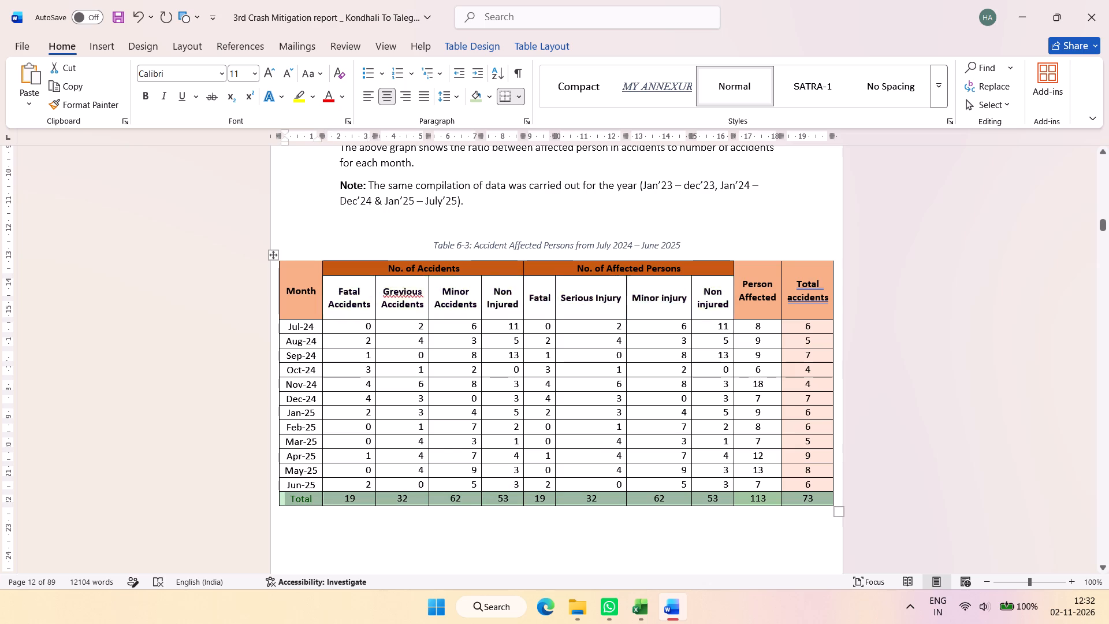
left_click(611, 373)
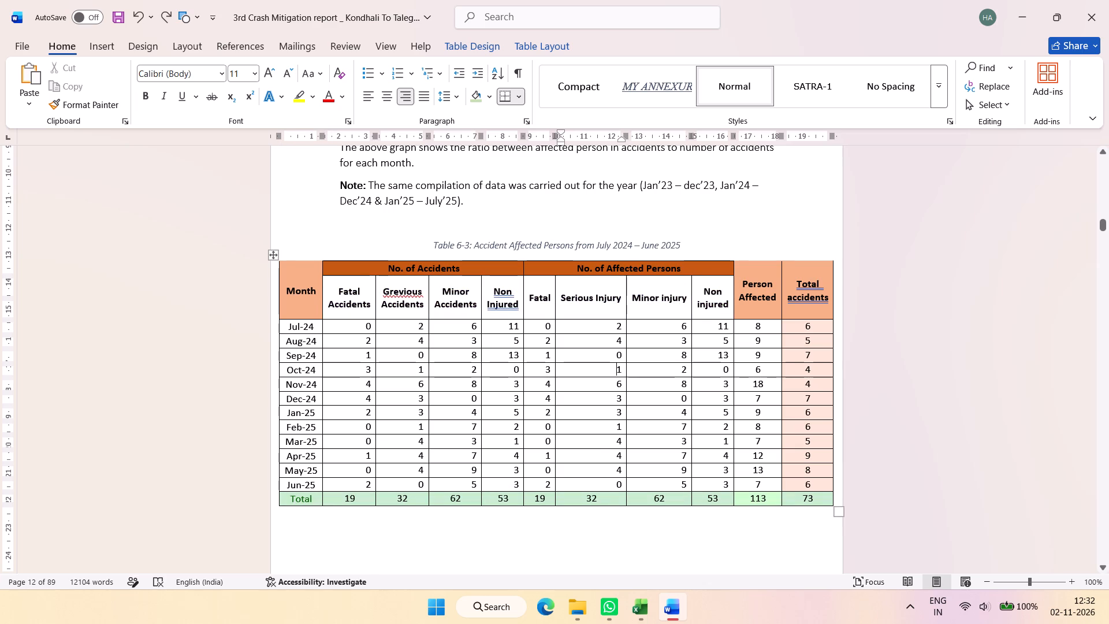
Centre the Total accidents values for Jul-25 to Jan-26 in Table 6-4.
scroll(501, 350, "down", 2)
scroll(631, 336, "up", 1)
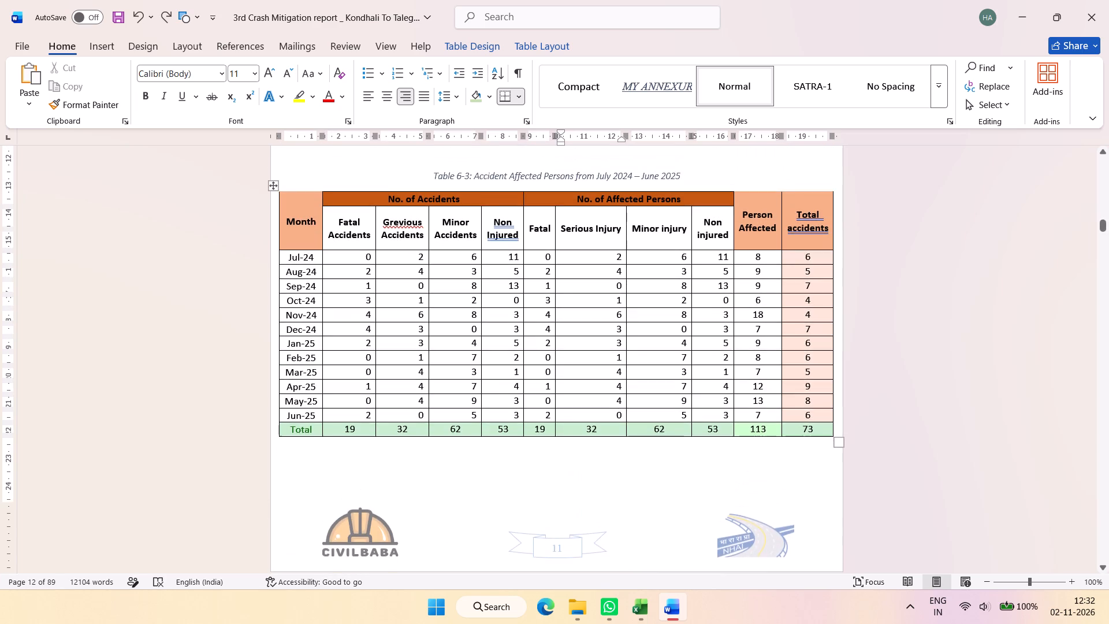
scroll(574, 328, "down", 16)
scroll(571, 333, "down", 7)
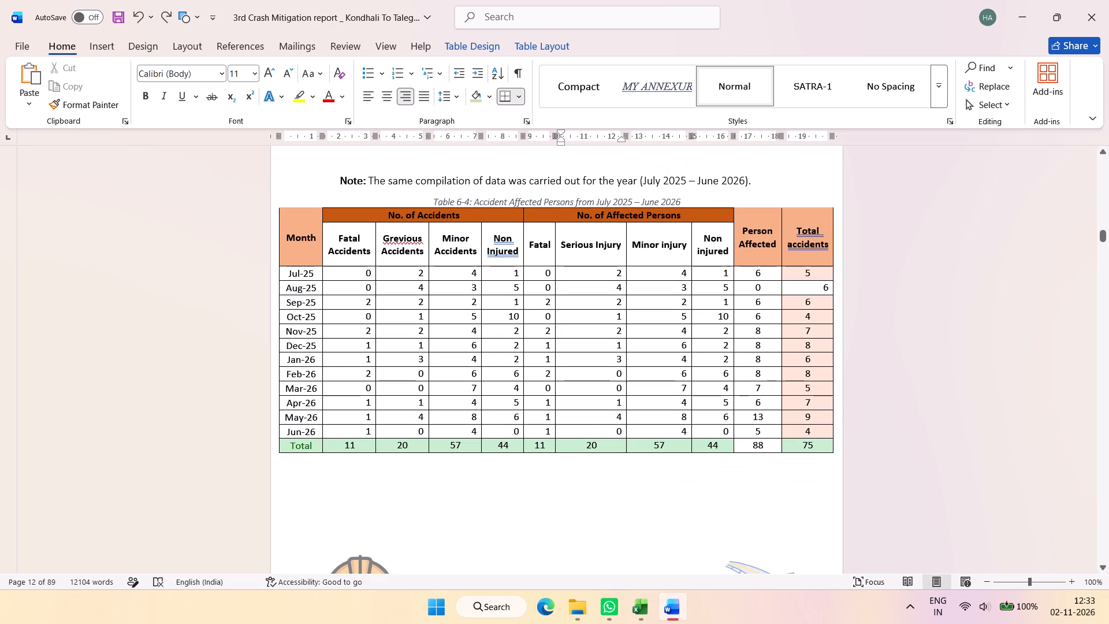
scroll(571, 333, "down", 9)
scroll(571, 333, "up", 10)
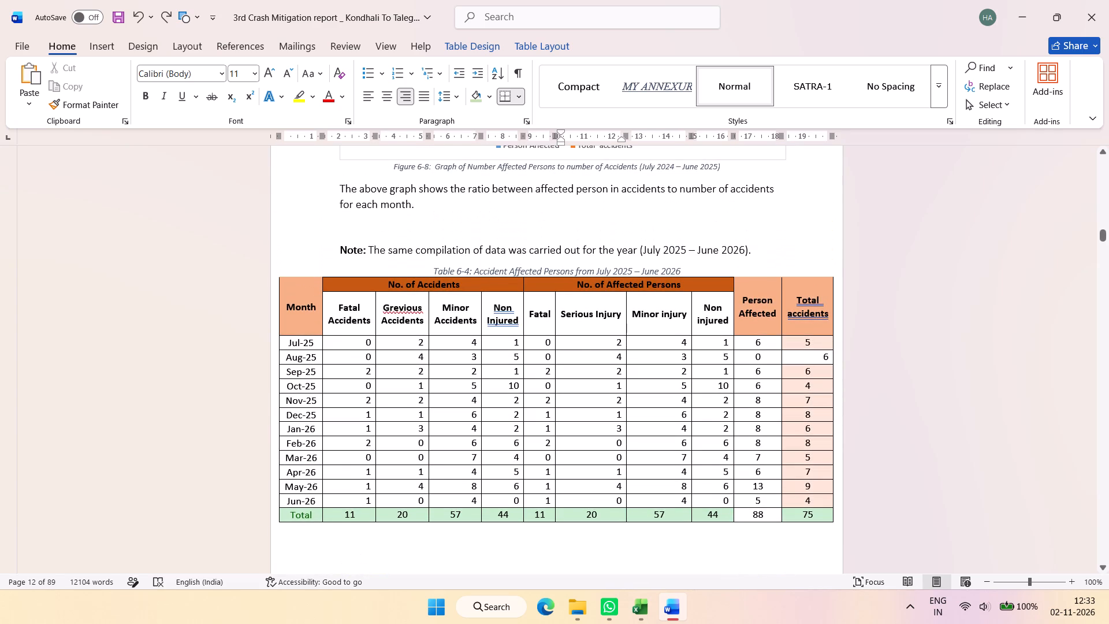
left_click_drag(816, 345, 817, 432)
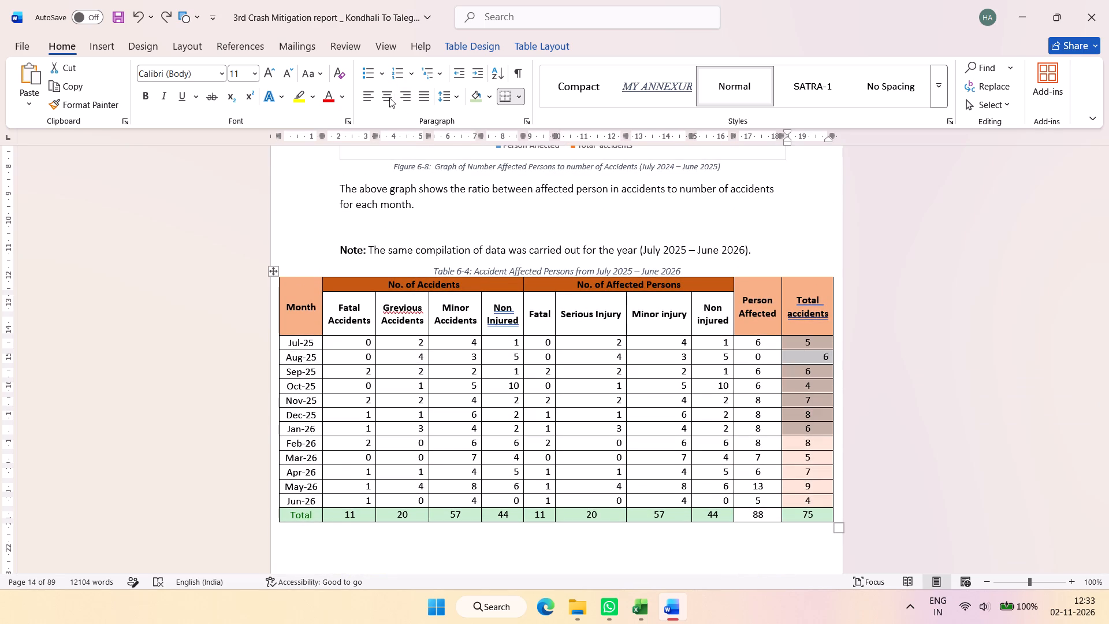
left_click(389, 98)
Centre all the monthly values from Jul-24 to Jun-25 in Table 6-3, from Fatal Accidents through Total accidents.
scroll(781, 374, "up", 13)
scroll(794, 377, "up", 10)
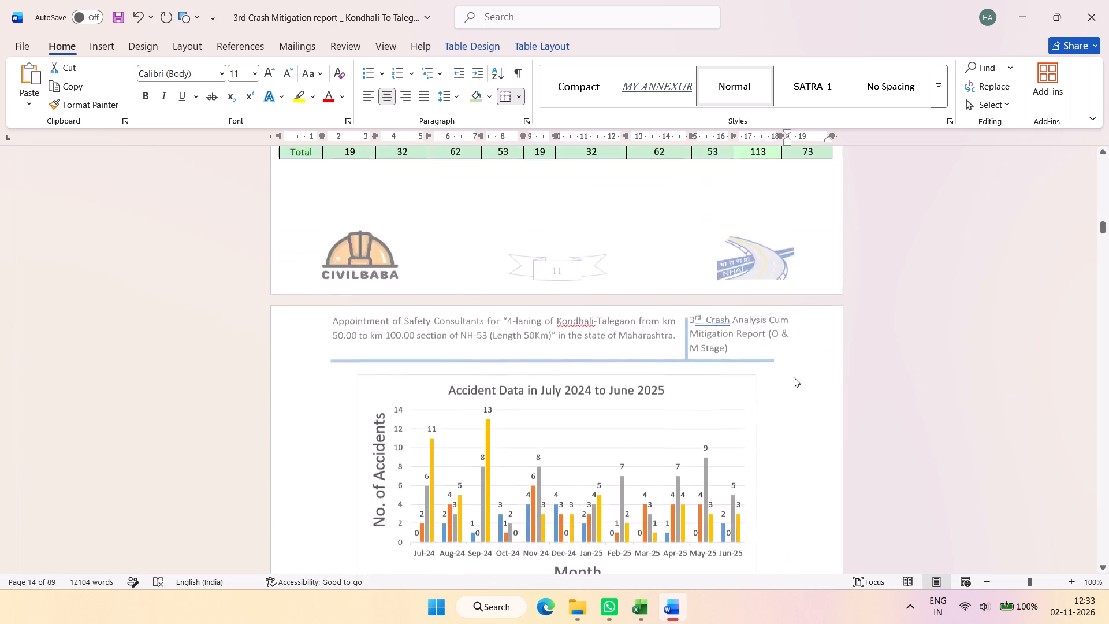
scroll(794, 377, "up", 3)
scroll(794, 377, "down", 4)
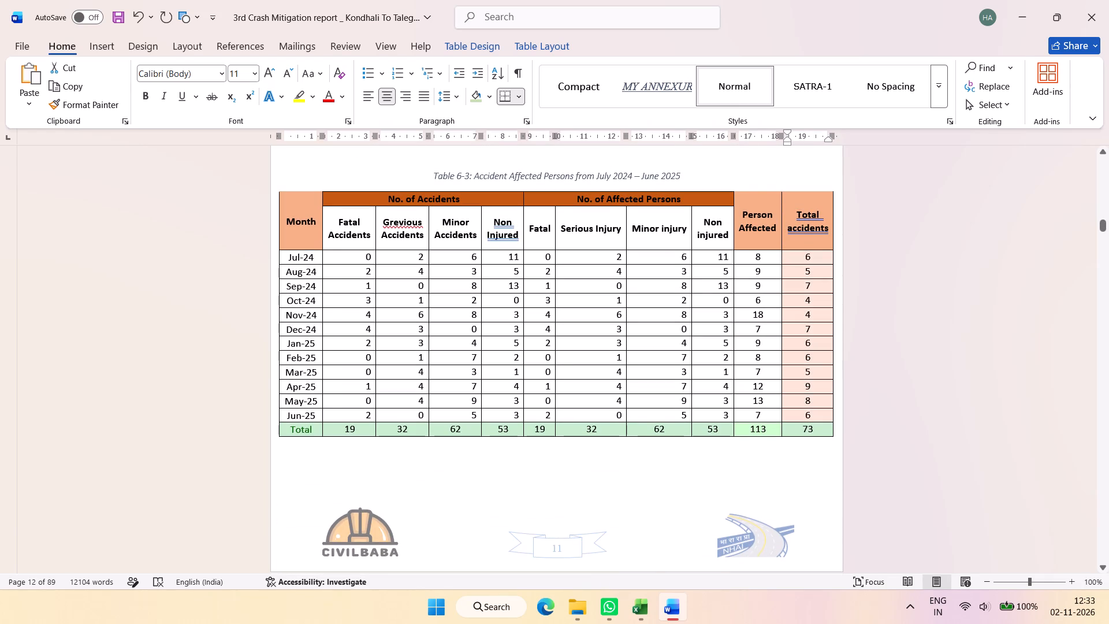
scroll(786, 370, "down", 8)
scroll(717, 365, "up", 8)
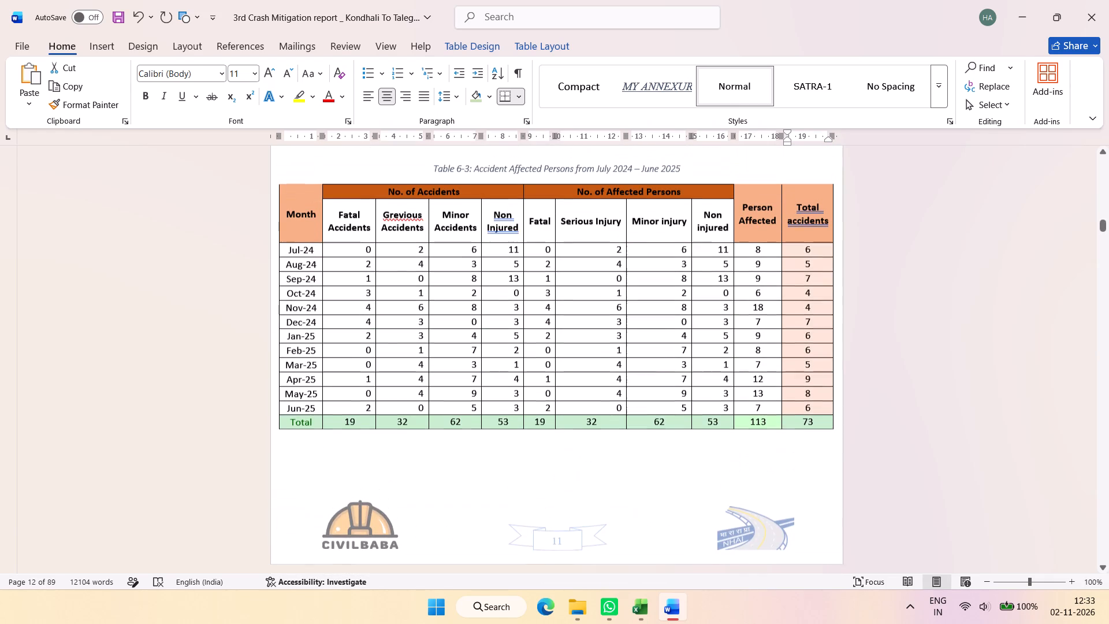
left_click_drag(803, 260, 371, 414)
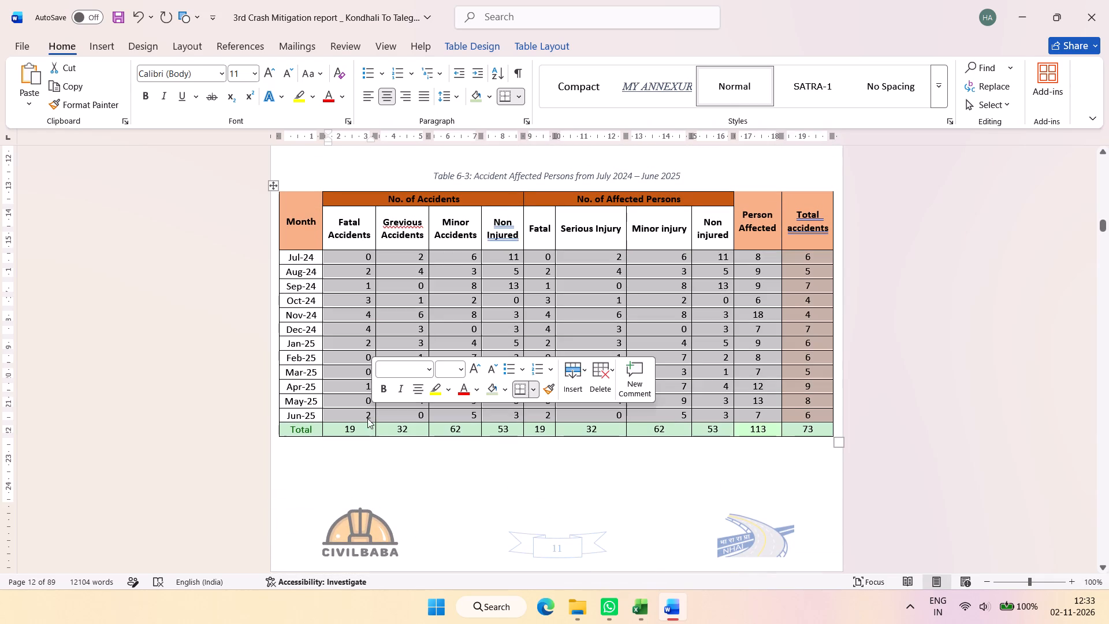
left_click(386, 95)
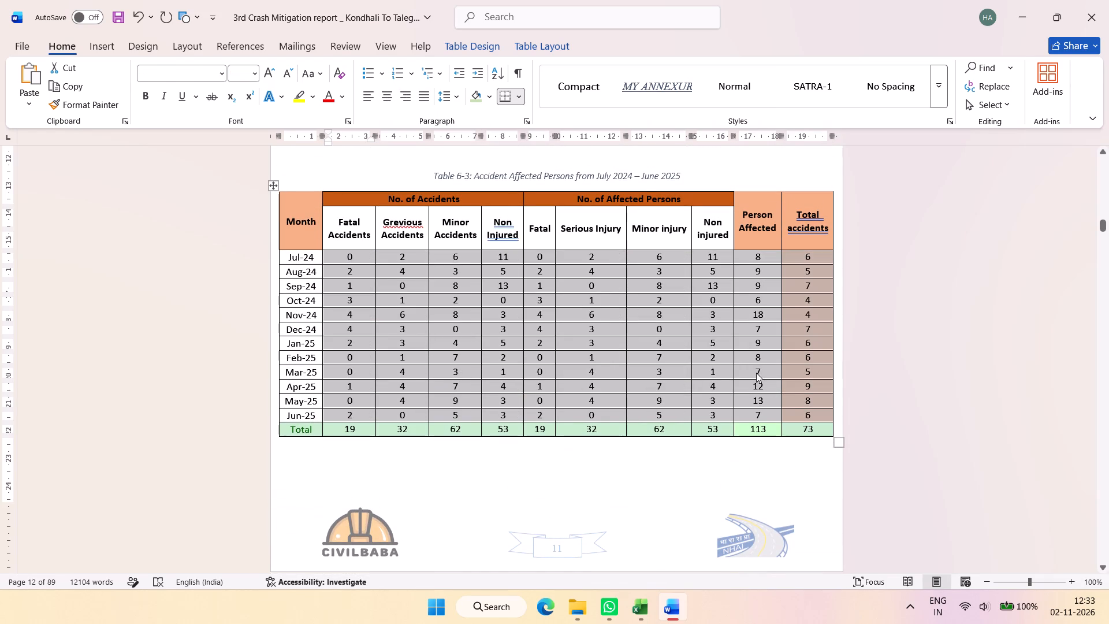
left_click(756, 373)
Centre all the monthly values from Jul-25 to Jun-26 in Table 6-4, from Fatal Accidents through Total accidents.
scroll(764, 358, "down", 15)
scroll(717, 344, "down", 7)
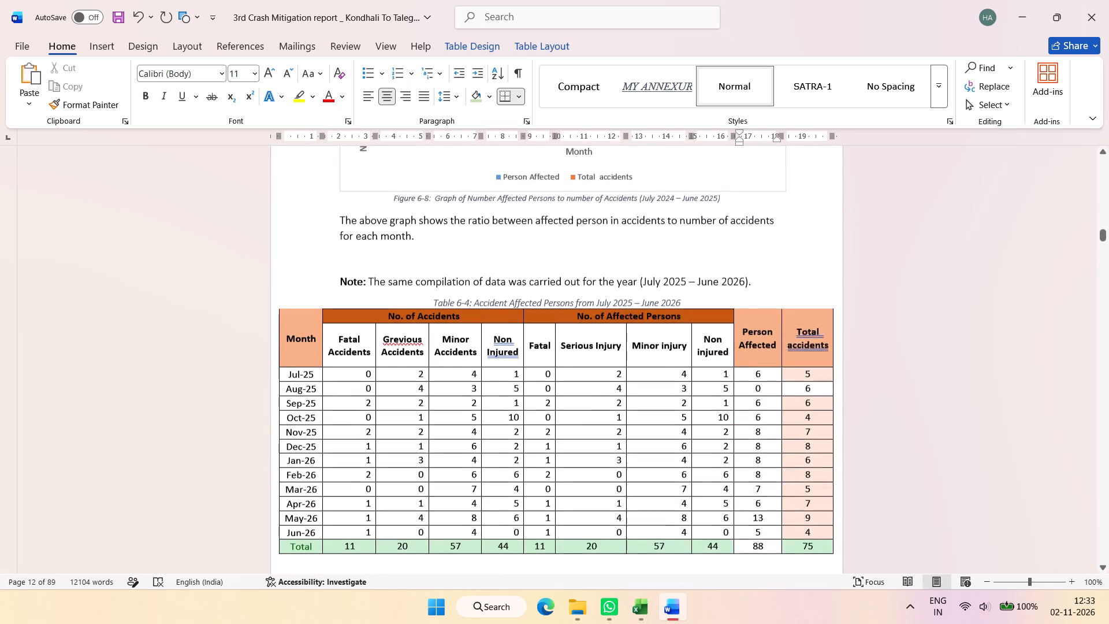
scroll(727, 317, "down", 1)
left_click_drag(813, 274, 364, 418)
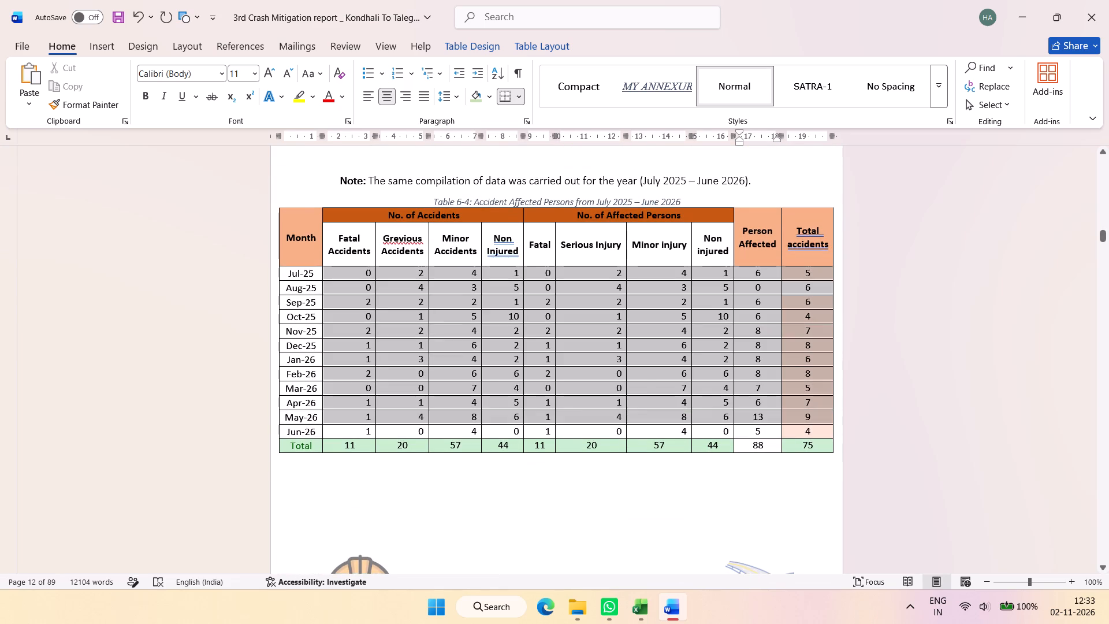
left_click_drag(364, 418, 362, 427)
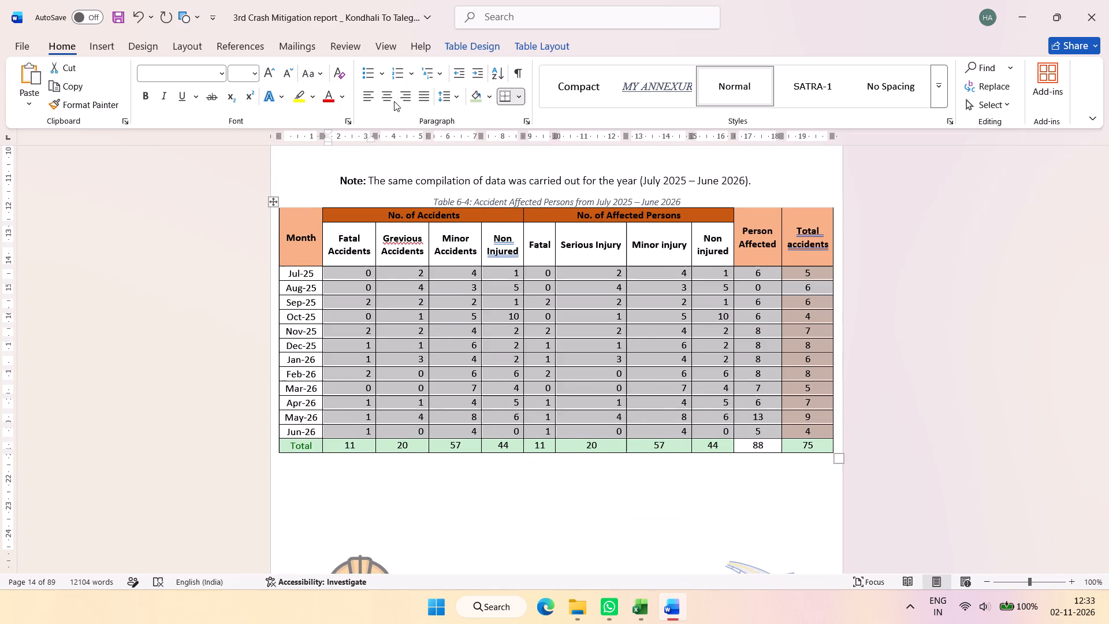
left_click(385, 101)
Review the accident charts, captions and tables of chapter 6 around Tables 6-3 and 6-4 for layout.
scroll(768, 350, "down", 7)
scroll(714, 337, "down", 13)
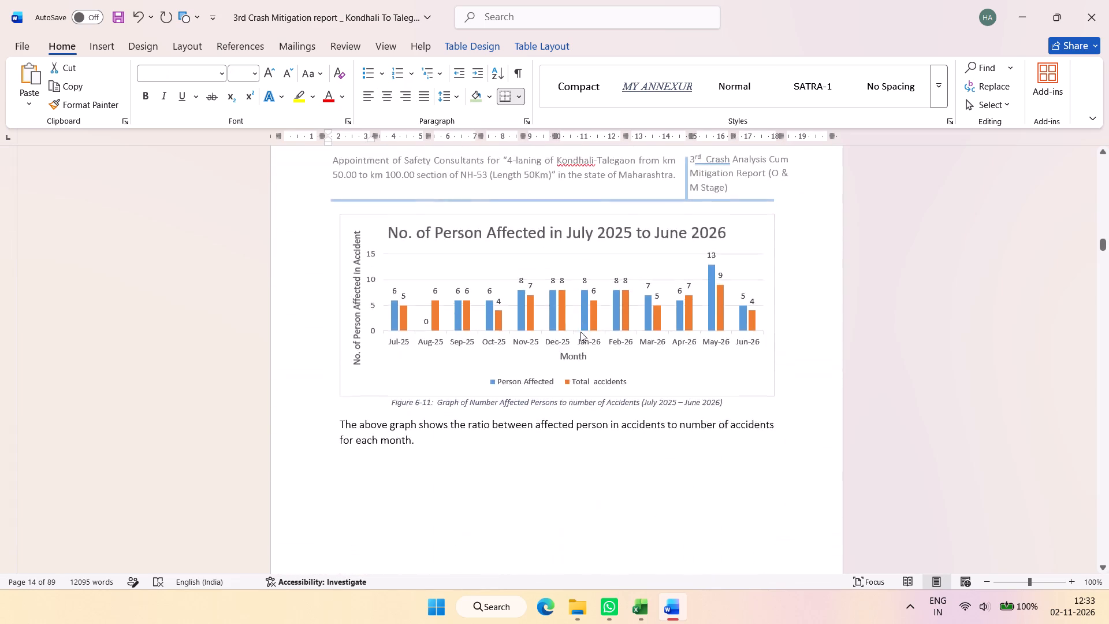
scroll(580, 332, "down", 5)
scroll(650, 283, "down", 6)
scroll(681, 287, "up", 5)
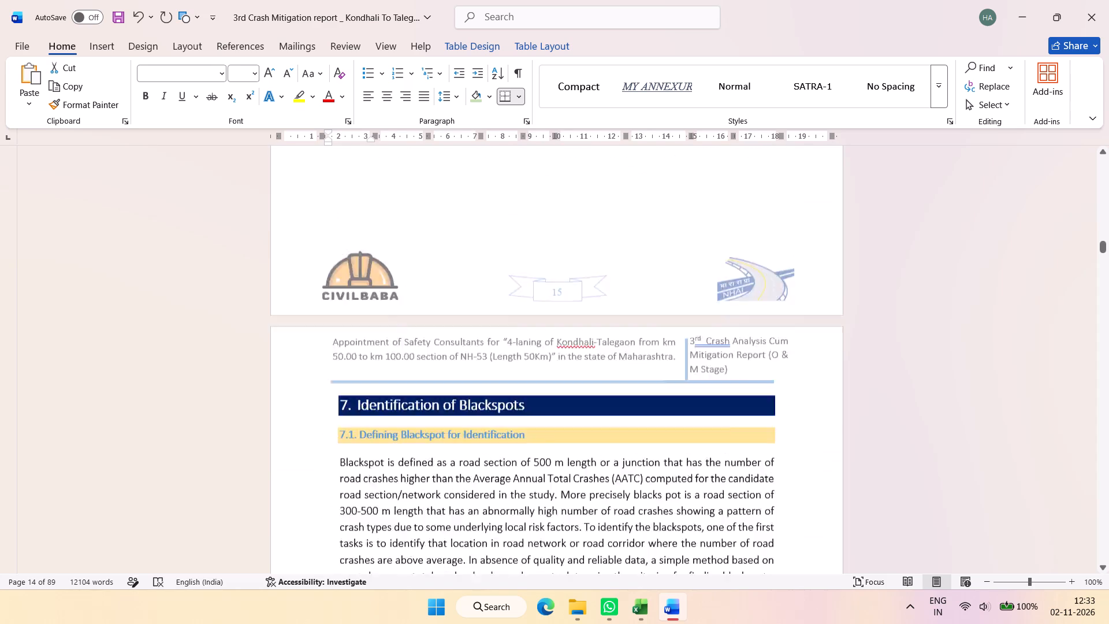
scroll(681, 287, "up", 19)
scroll(681, 287, "up", 11)
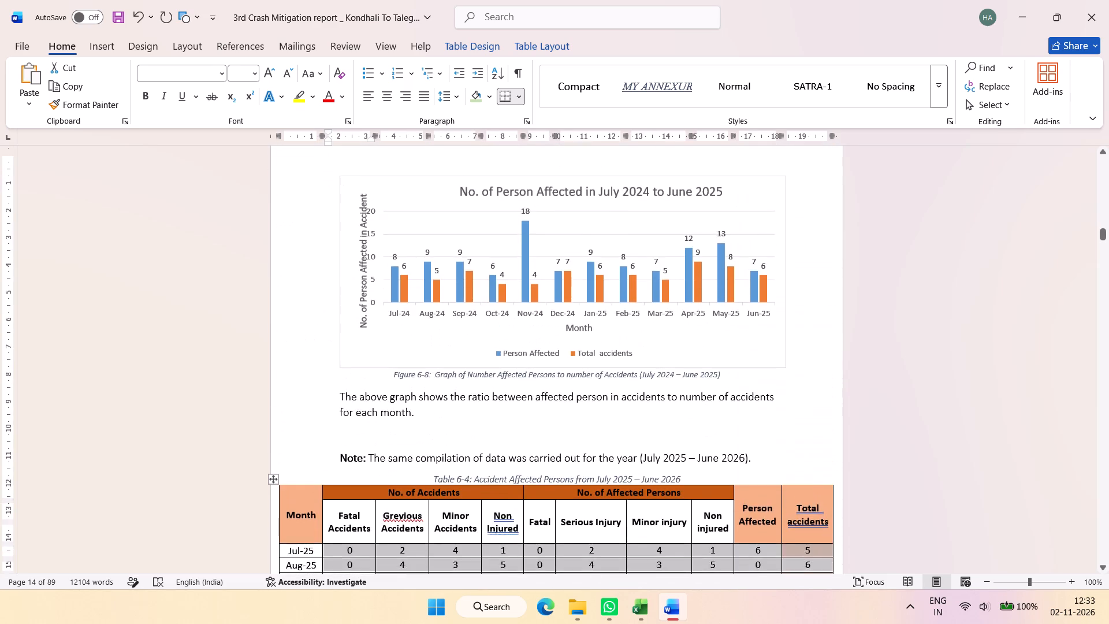
scroll(681, 287, "up", 17)
scroll(681, 287, "up", 20)
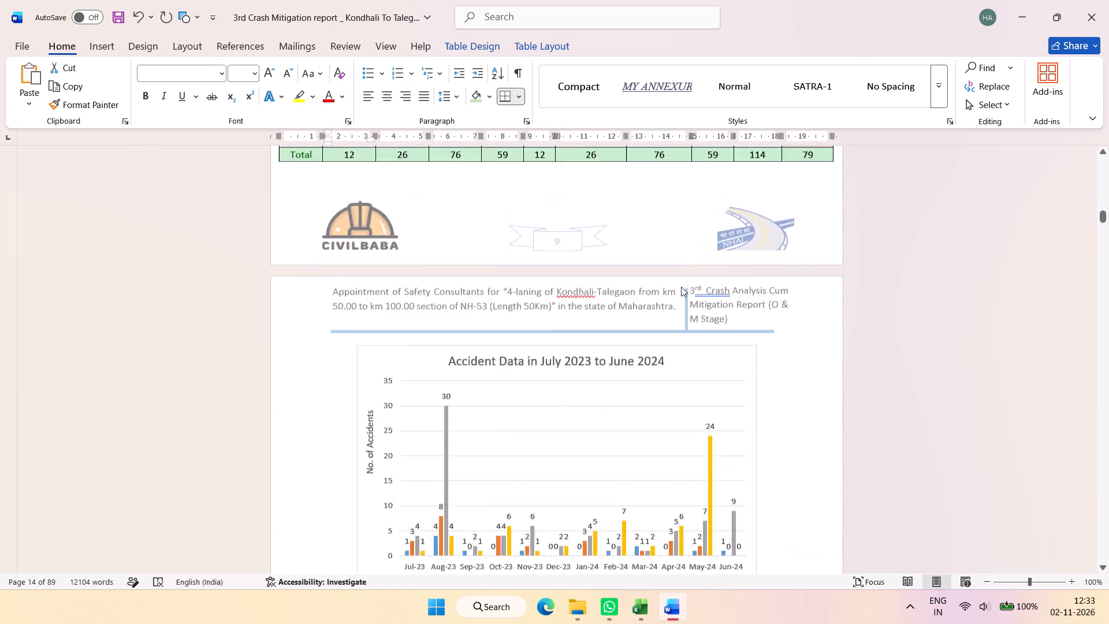
scroll(681, 287, "up", 11)
scroll(681, 287, "down", 20)
scroll(681, 287, "down", 20)
scroll(681, 287, "down", 10)
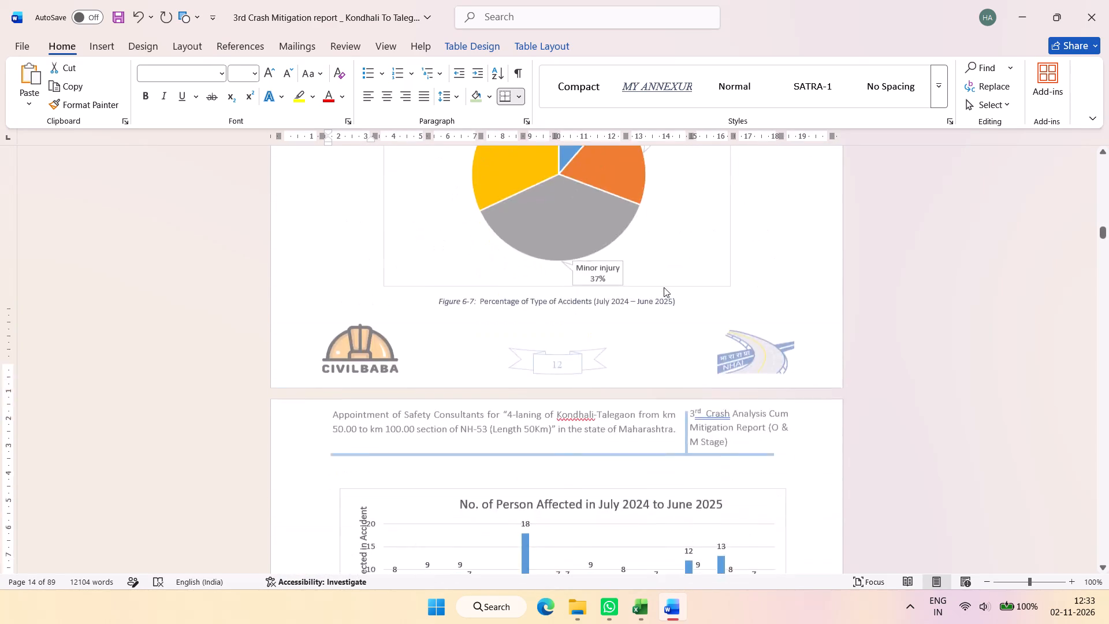
scroll(664, 287, "down", 12)
scroll(660, 285, "down", 18)
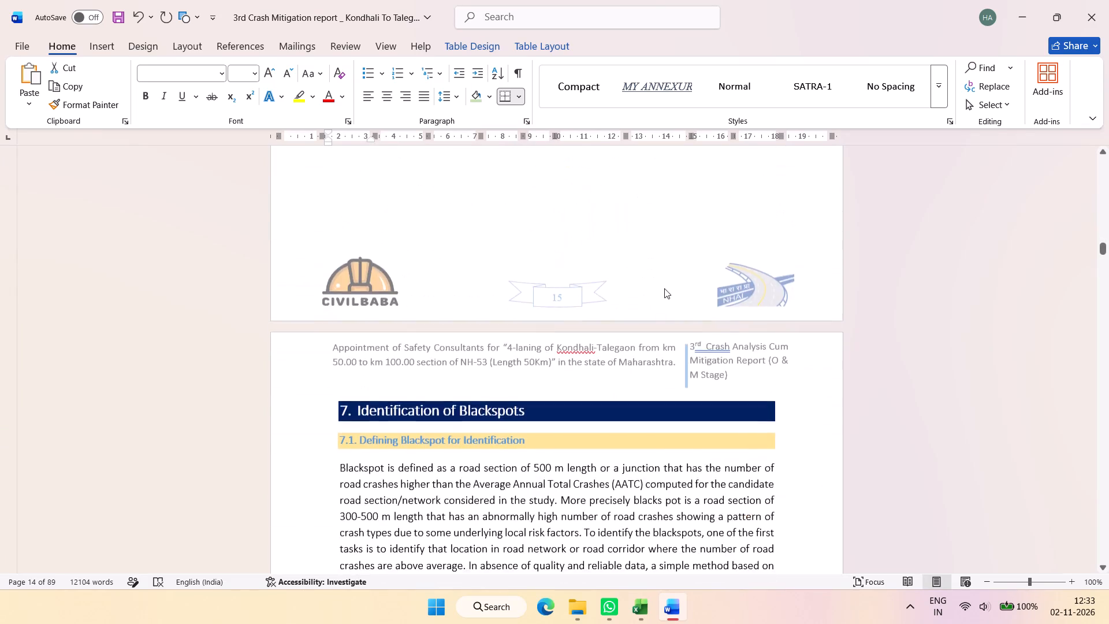
Review chapters 7 to 9 and the Blackspot 01 section, checking the reaction level, blackspot list and severity score tables.
scroll(664, 288, "down", 13)
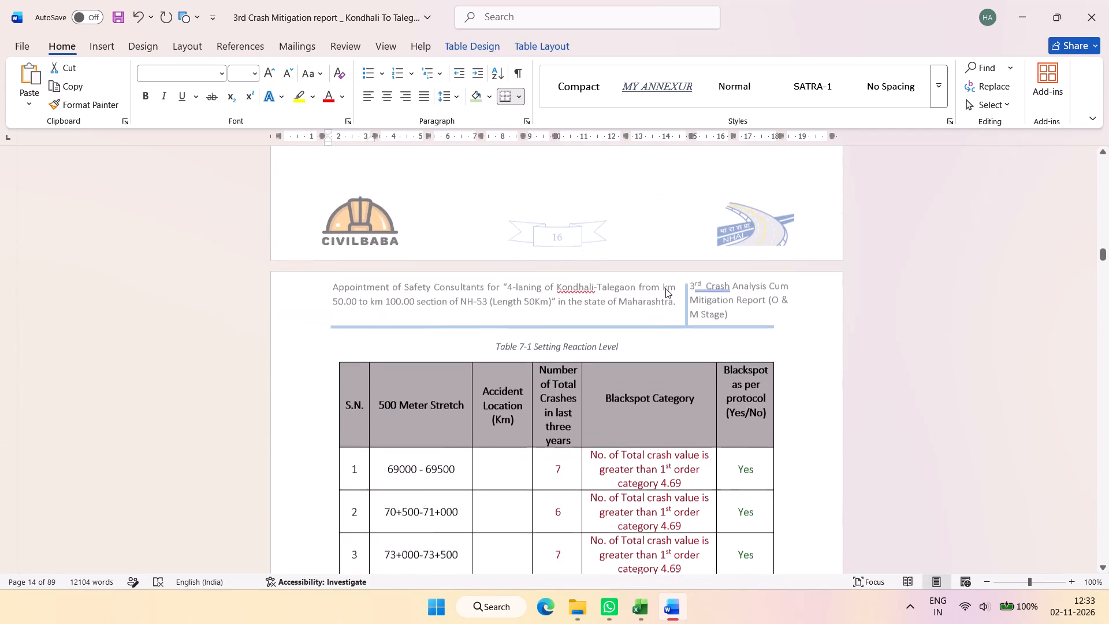
scroll(665, 288, "down", 13)
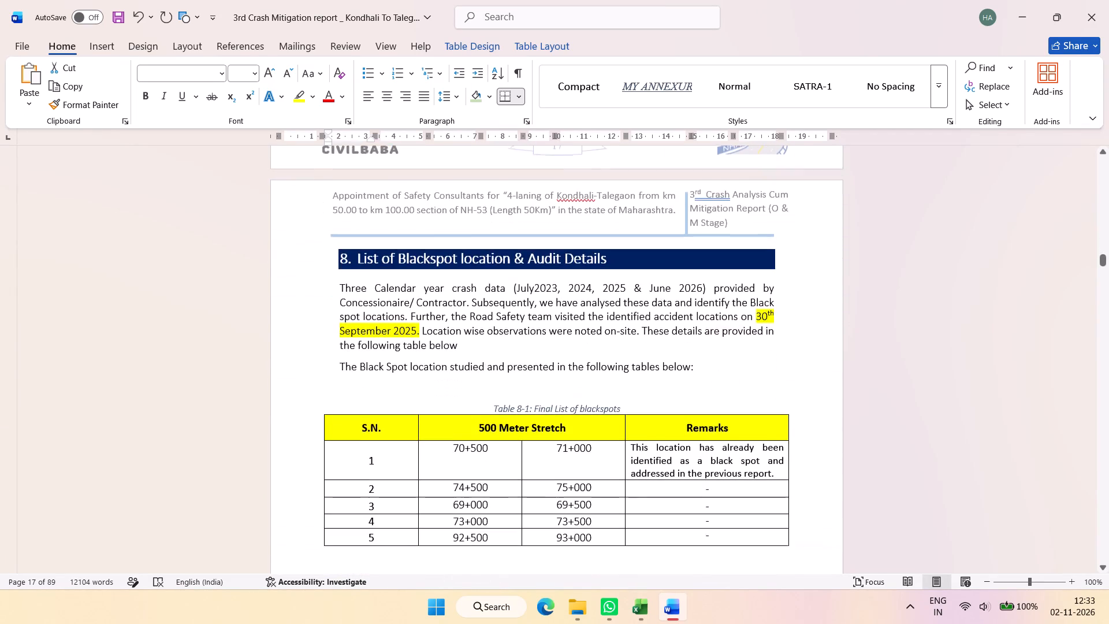
scroll(665, 288, "down", 13)
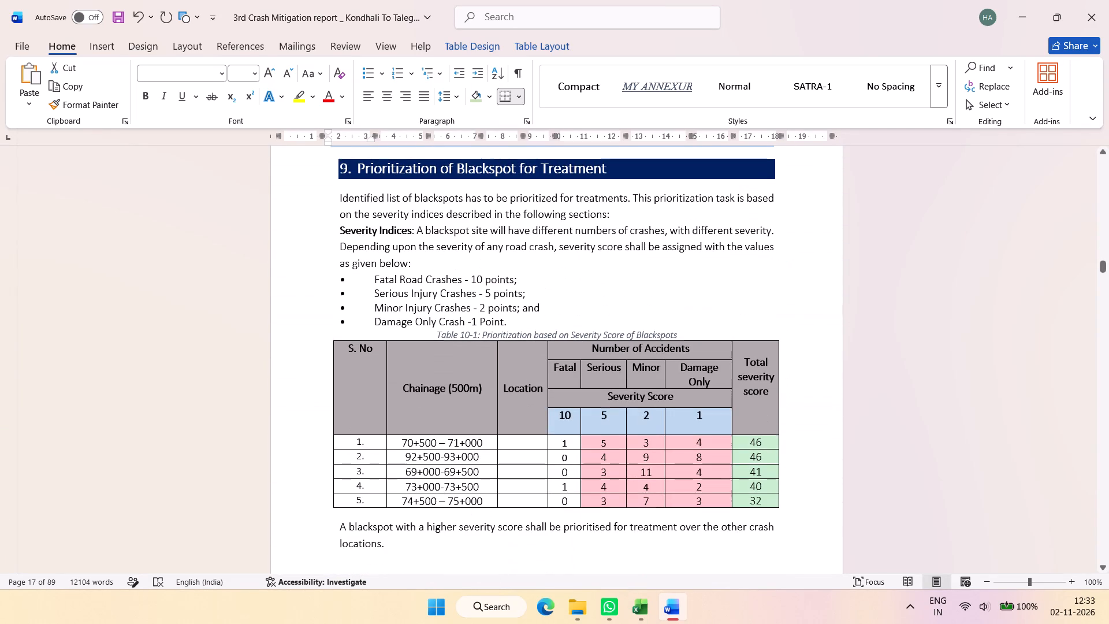
scroll(665, 287, "down", 8)
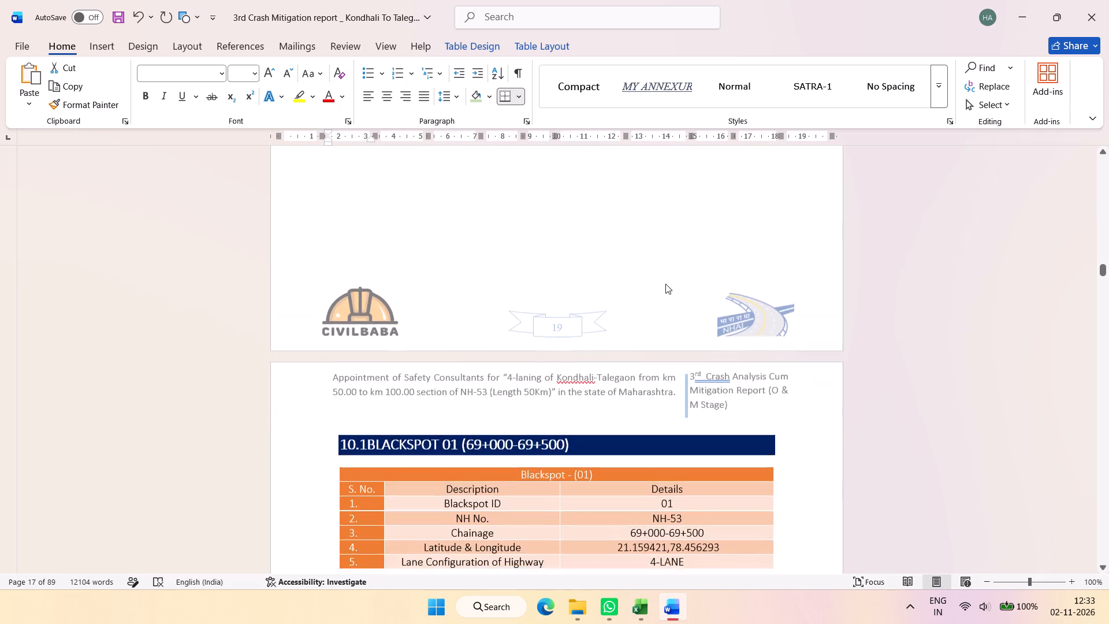
scroll(665, 284, "down", 16)
scroll(665, 284, "down", 7)
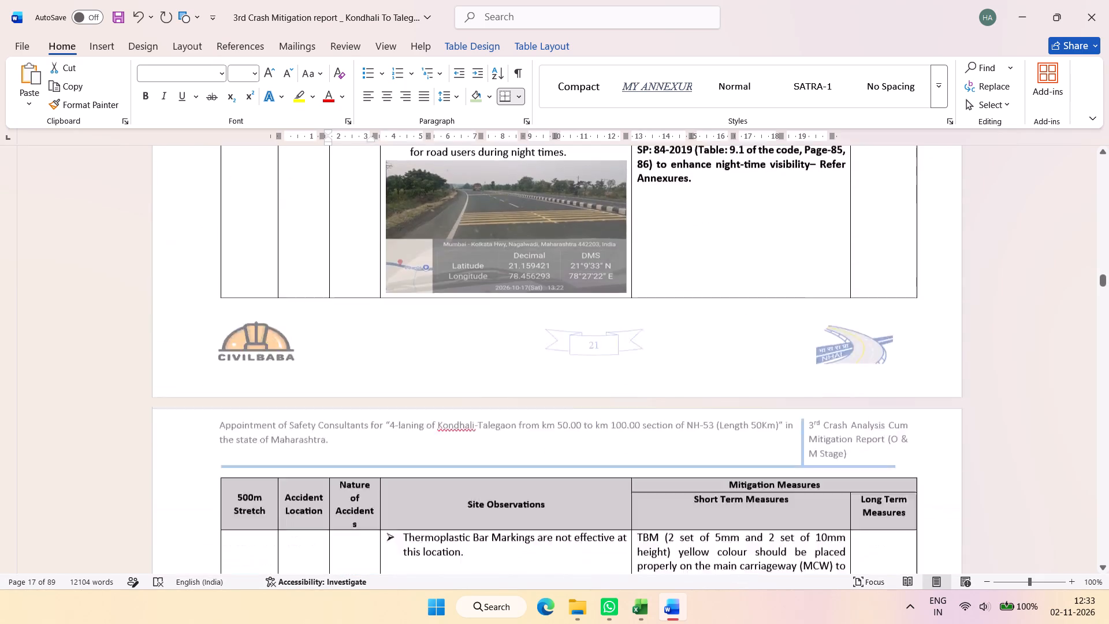
Review the Blackspot 02, 03 and 04 sections, checking their detail tables, collision diagrams, location images and mitigation measures.
scroll(665, 284, "down", 20)
scroll(665, 284, "down", 17)
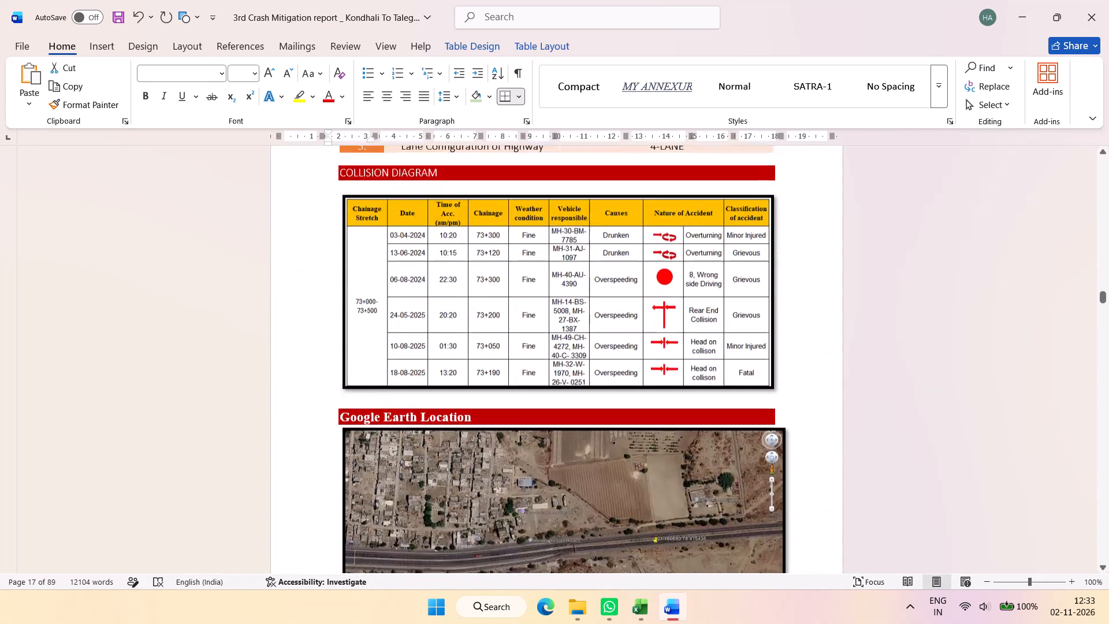
scroll(665, 283, "up", 3)
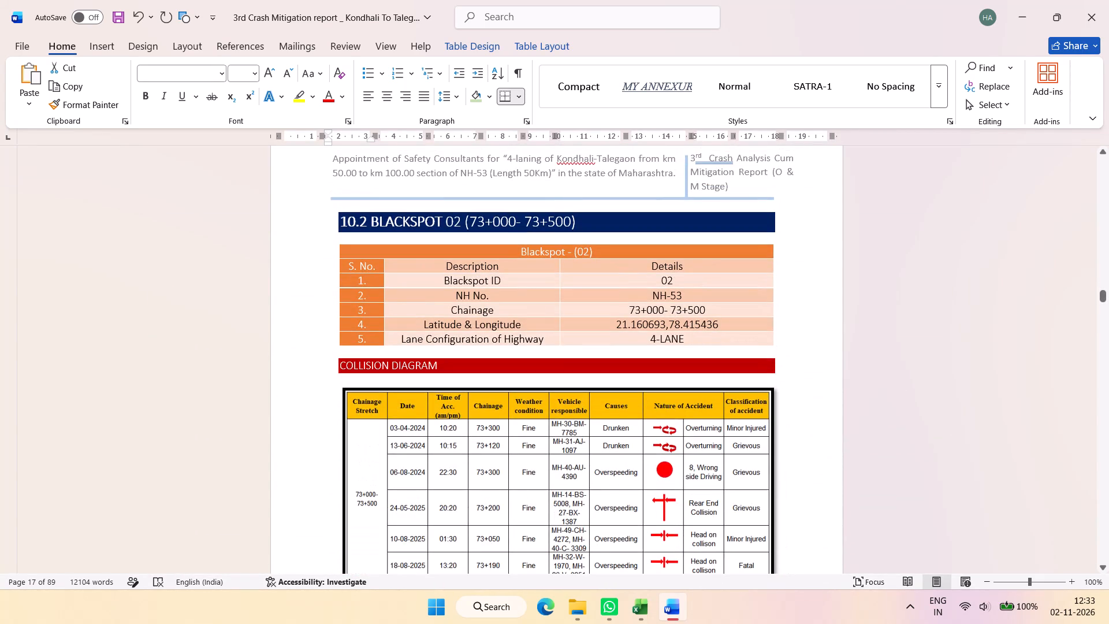
scroll(670, 261, "down", 9)
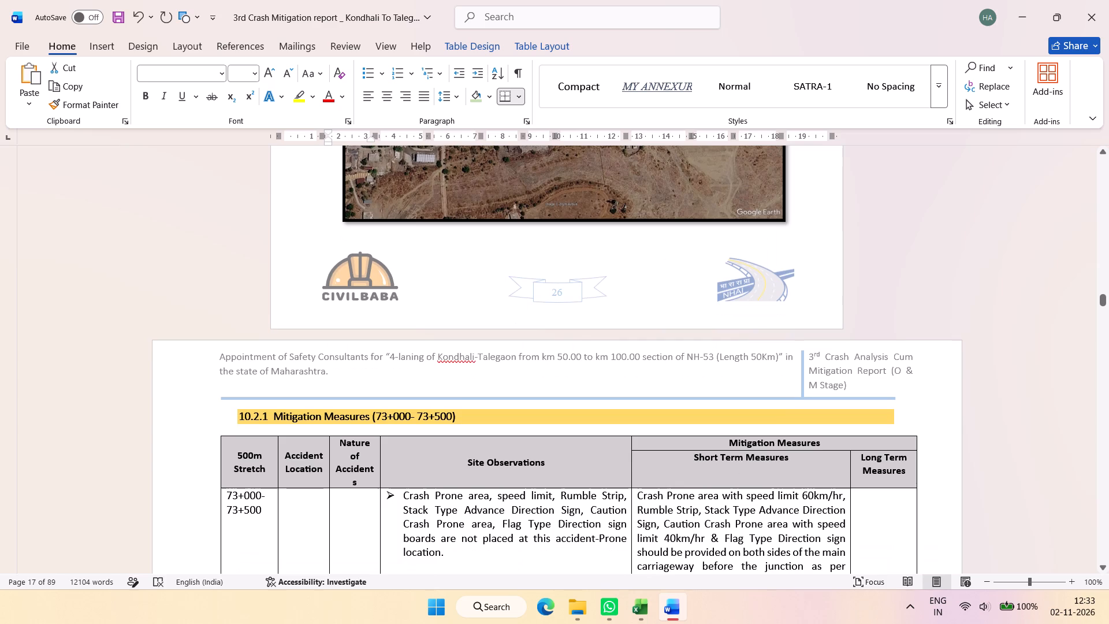
scroll(665, 243, "down", 6)
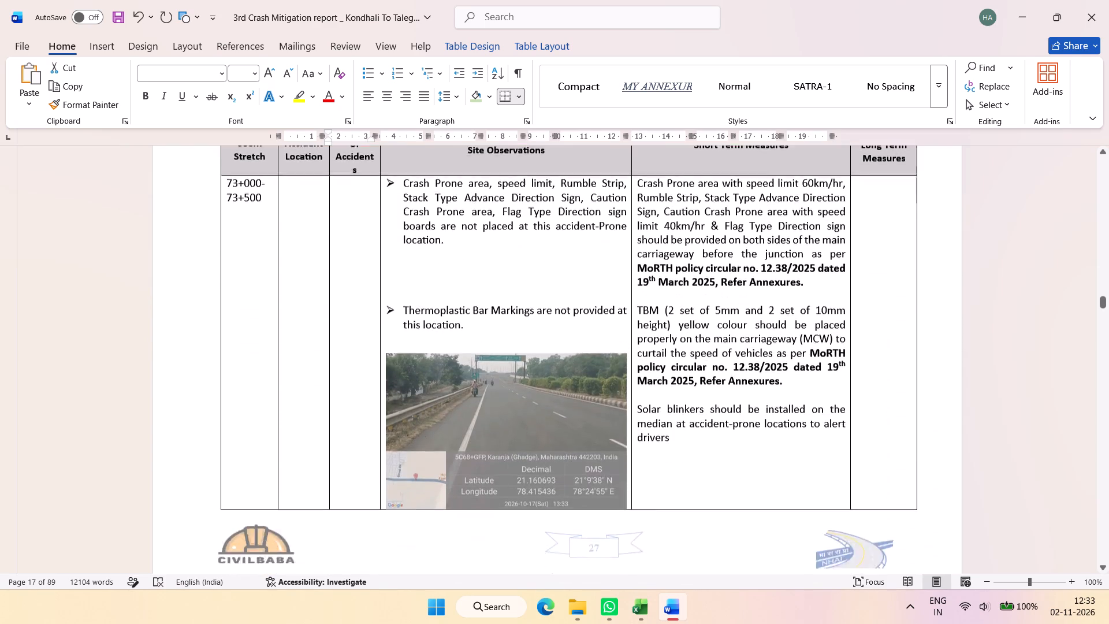
scroll(665, 243, "down", 20)
scroll(665, 243, "down", 1)
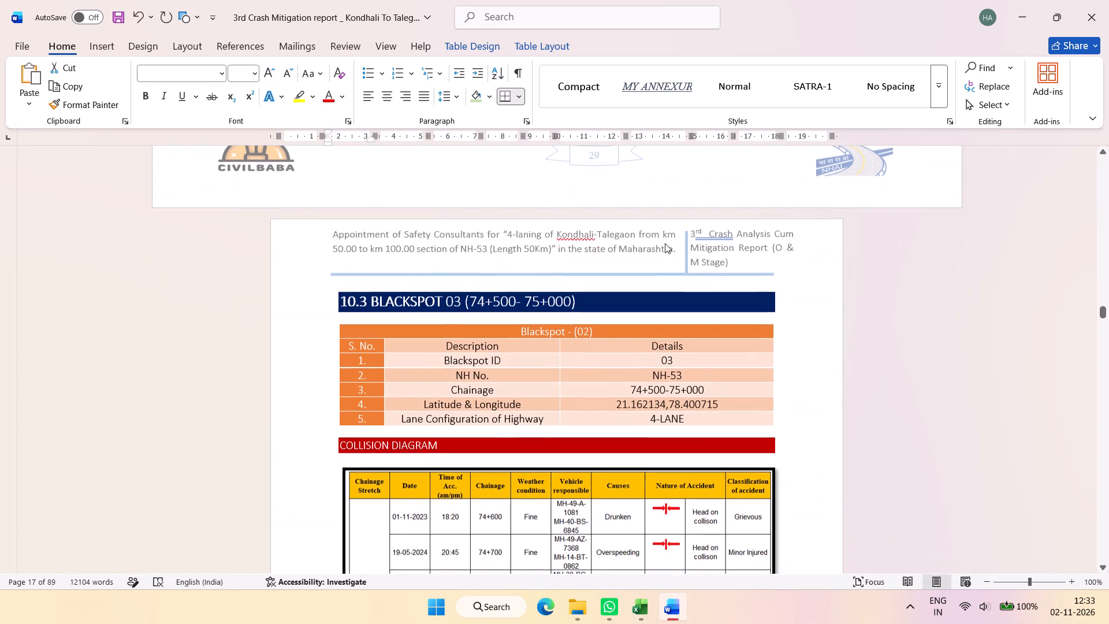
scroll(665, 243, "down", 11)
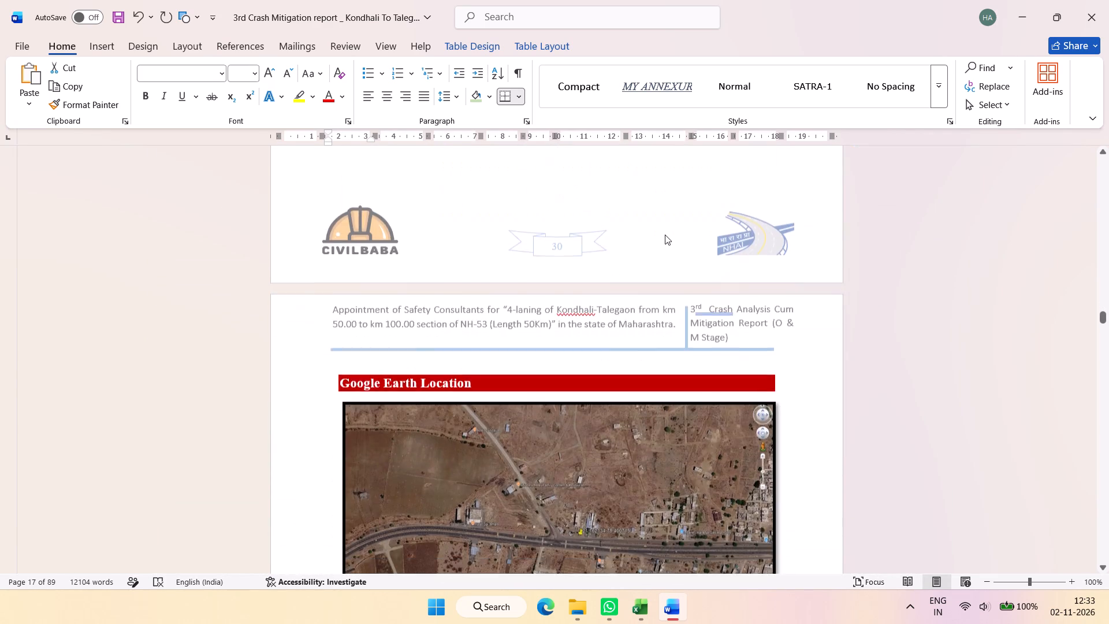
scroll(665, 239, "down", 18)
scroll(669, 283, "up", 5)
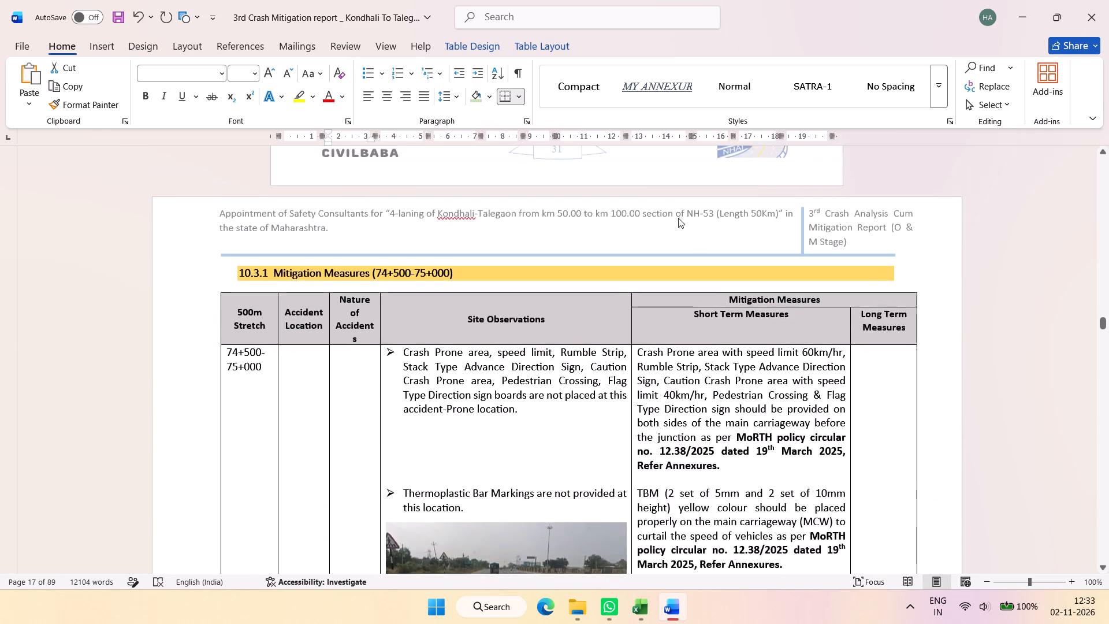
scroll(678, 218, "down", 20)
scroll(678, 218, "down", 15)
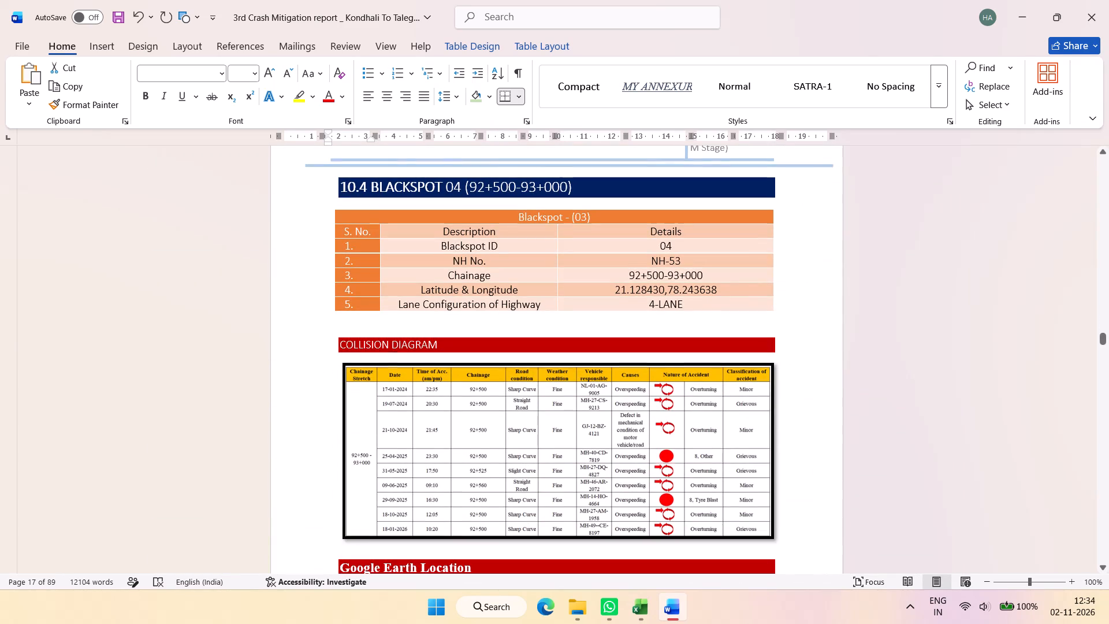
scroll(620, 240, "down", 2)
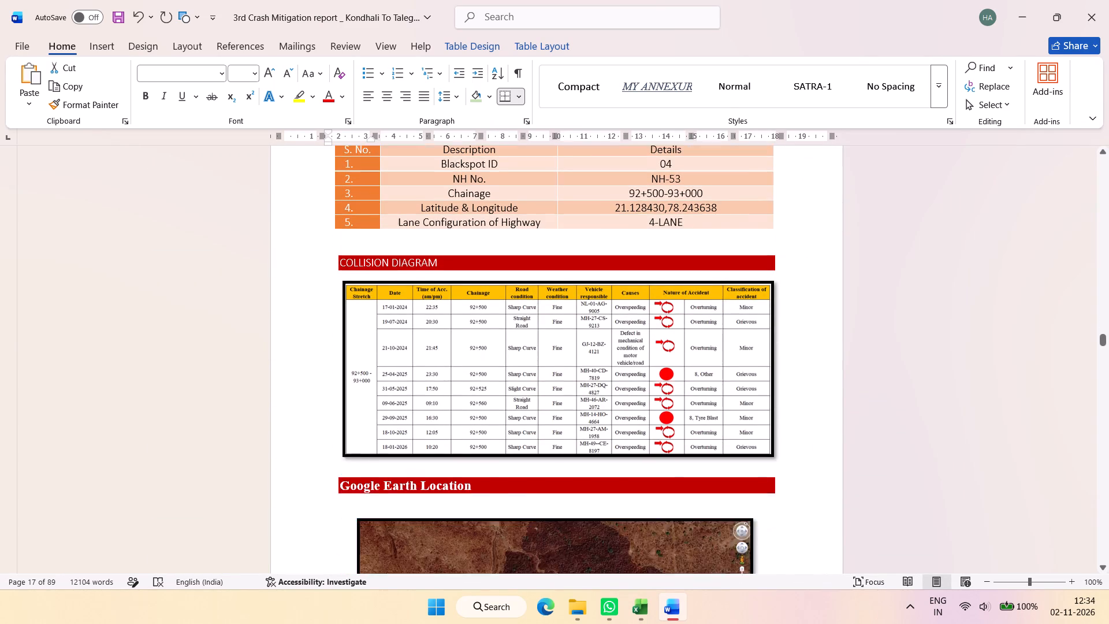
scroll(609, 281, "down", 16)
scroll(614, 225, "down", 3)
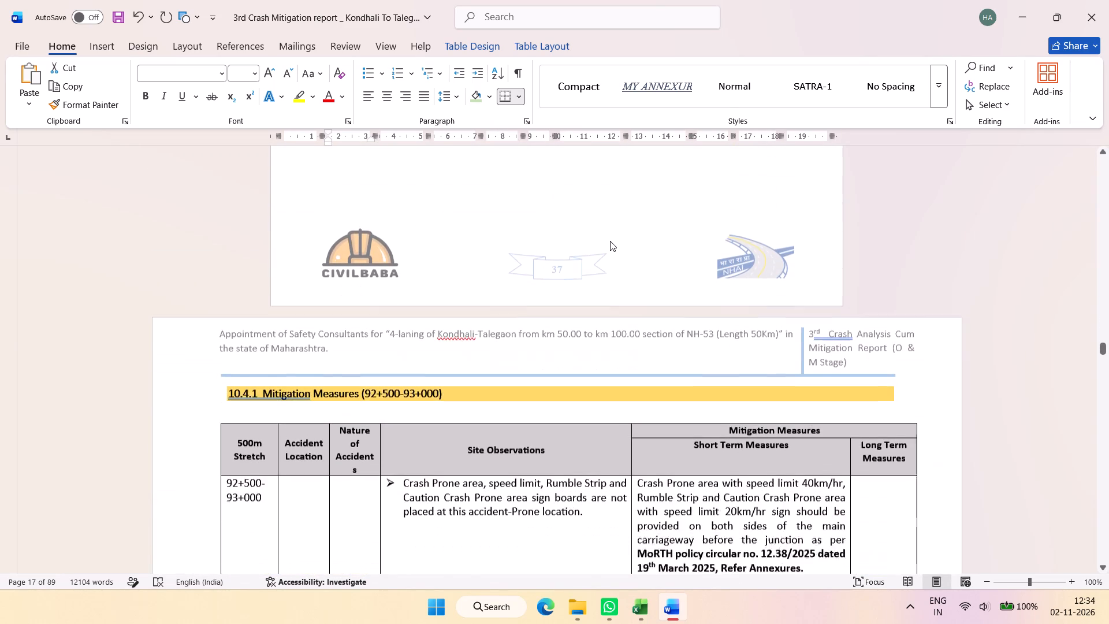
Delete the blank lines at the end of the Blackspot 04 section, just before 10.4.1 Mitigation Measures (92+500-93+000).
scroll(610, 241, "up", 10)
left_click_drag(532, 269, 529, 439)
key("BackSpace")
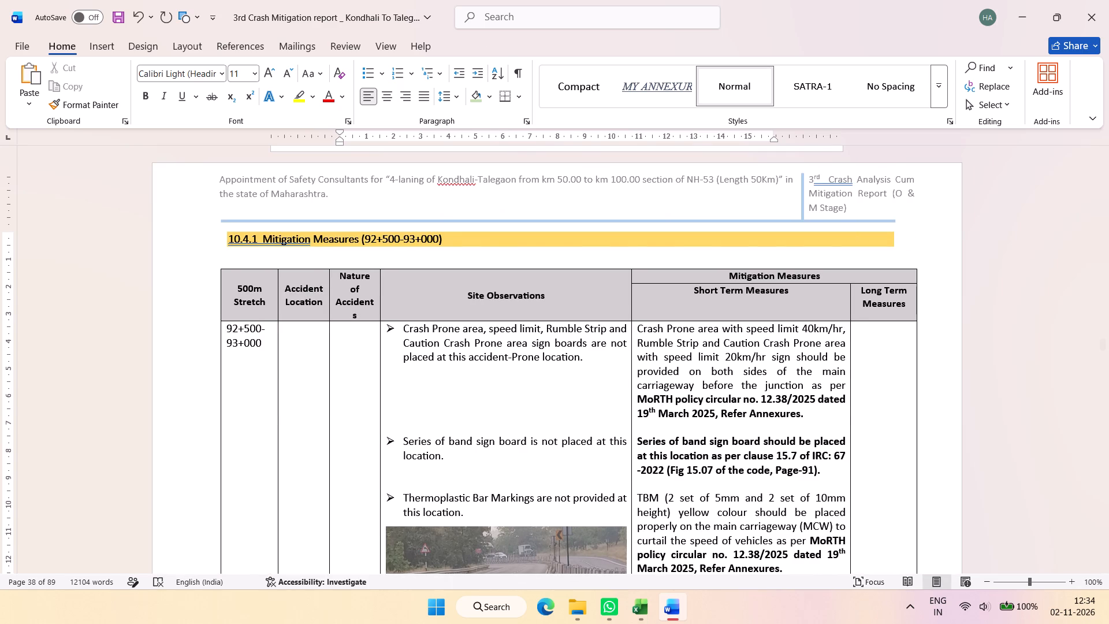
Save the report.
scroll(362, 399, "down", 20)
scroll(362, 399, "down", 7)
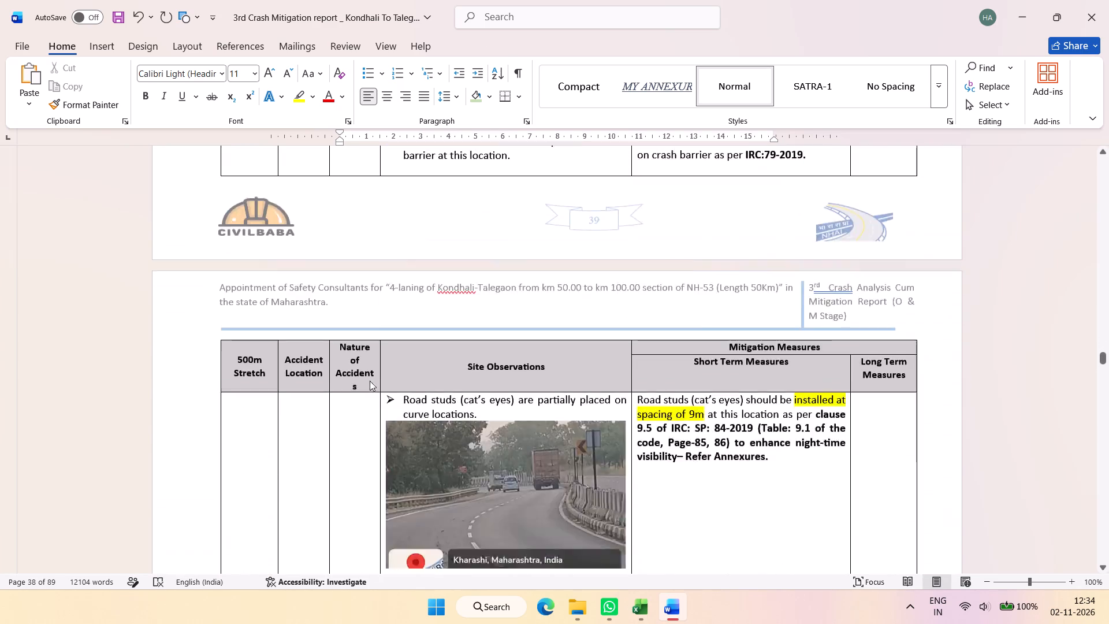
scroll(370, 381, "down", 20)
scroll(370, 381, "down", 5)
scroll(389, 317, "down", 20)
scroll(389, 317, "down", 7)
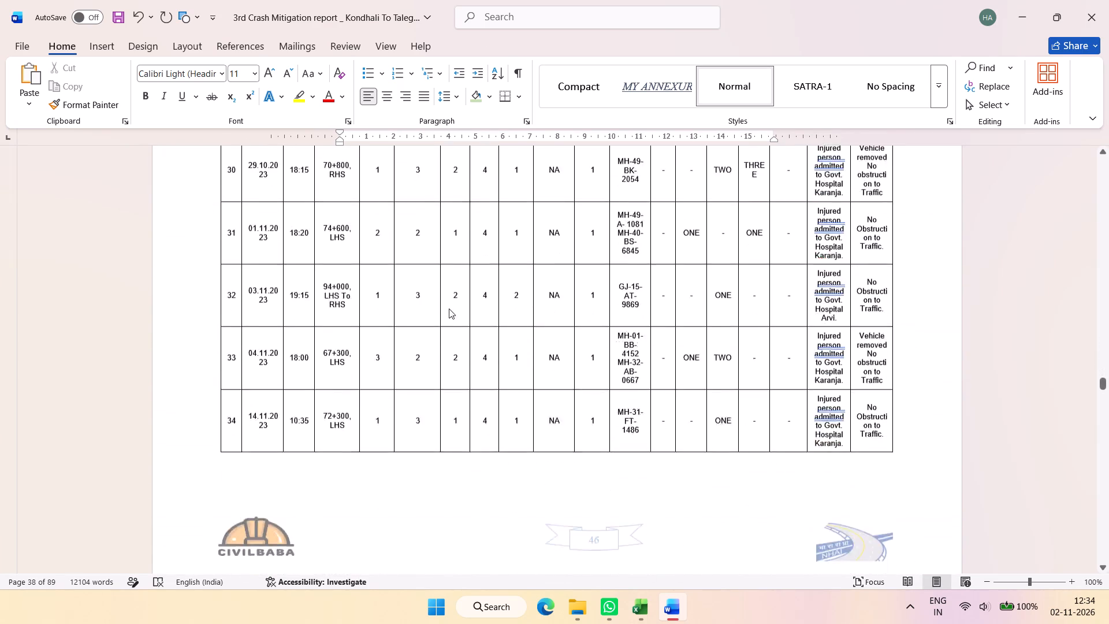
scroll(449, 309, "down", 20)
scroll(449, 309, "down", 20)
scroll(449, 309, "down", 14)
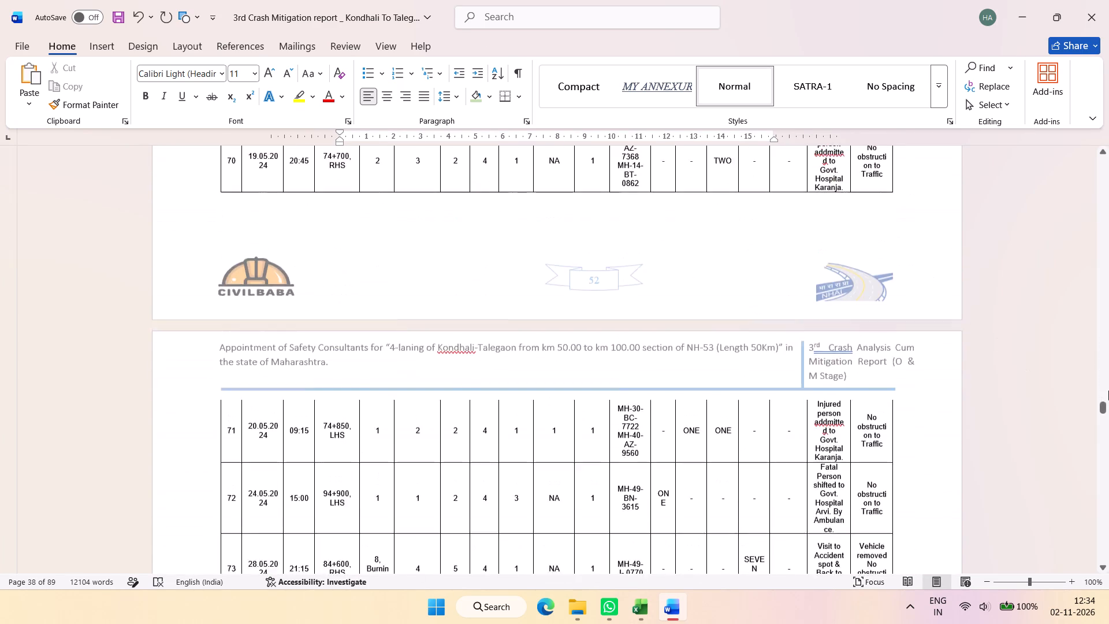
left_click_drag(1108, 408, 1077, 206)
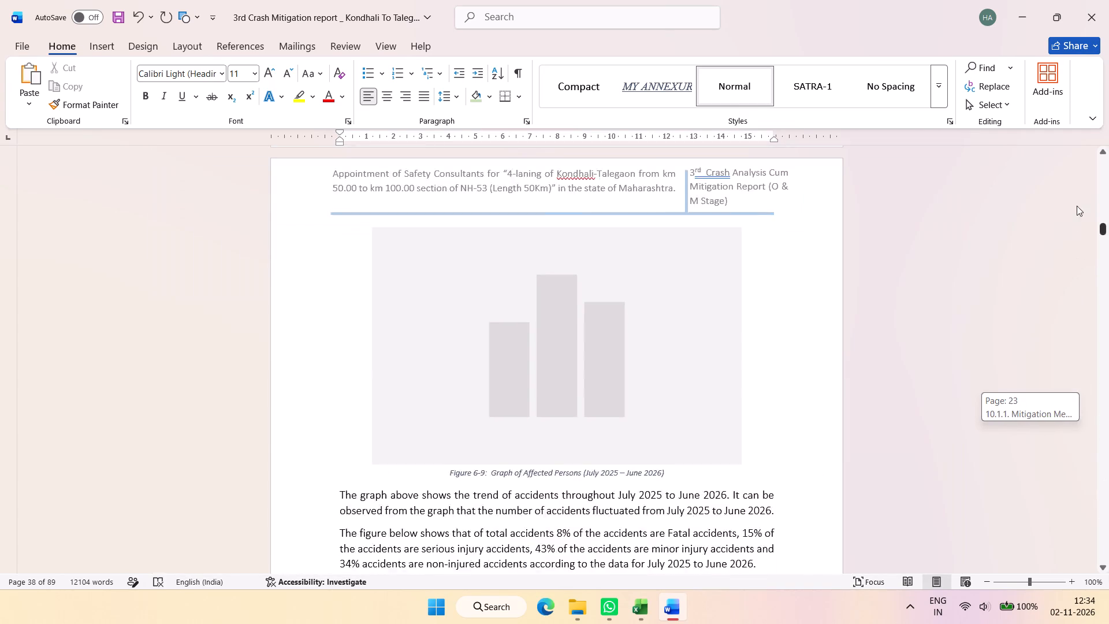
left_click_drag(1077, 206, 1078, 109)
left_click(126, 10)
left_click(120, 12)
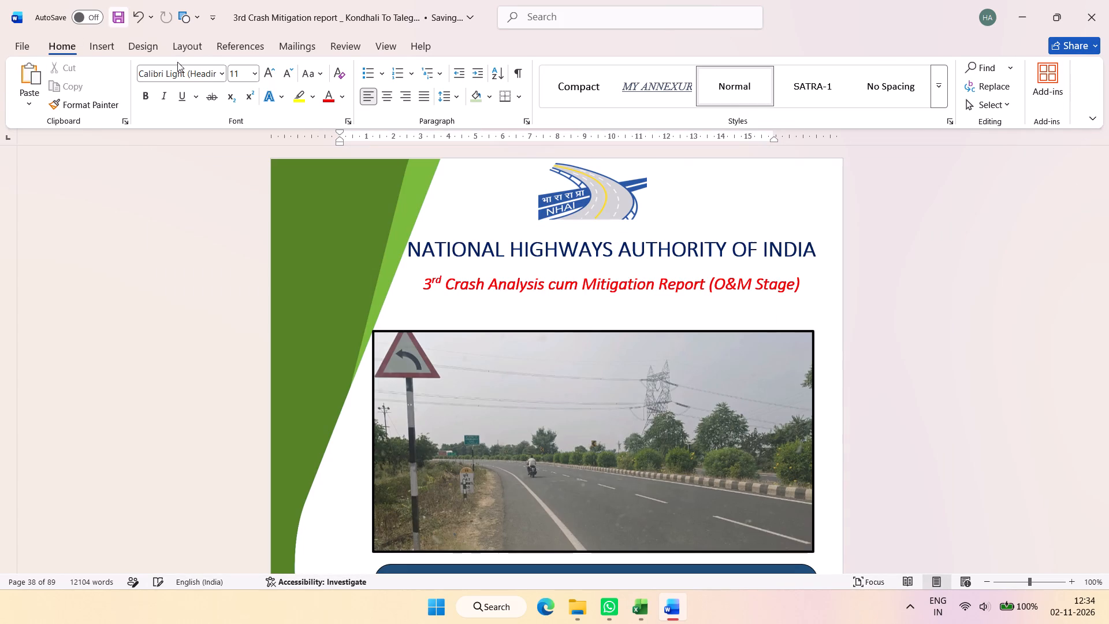
Place the cursor in the table of contents at the Prioritization of Blackspot for Treatment entry.
scroll(596, 257, "down", 14)
left_click(432, 326, "ctrl")
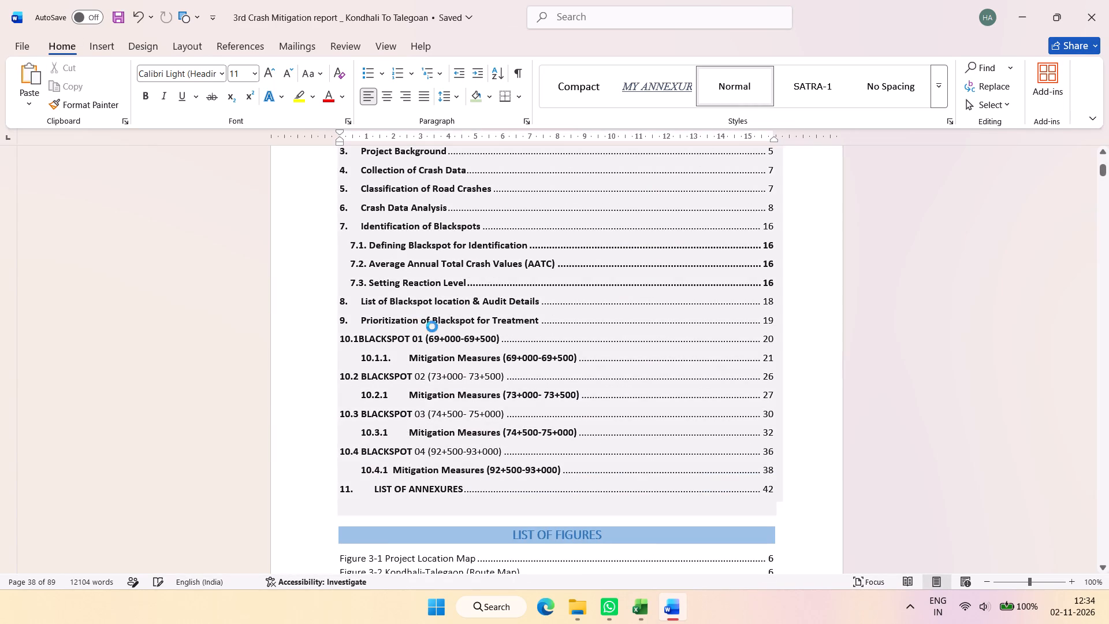
Review the blackspot detail tables, location images and mitigation measures through the road studs (cat's eyes) row for 92+500-93+000.
scroll(441, 303, "down", 20)
scroll(441, 303, "down", 19)
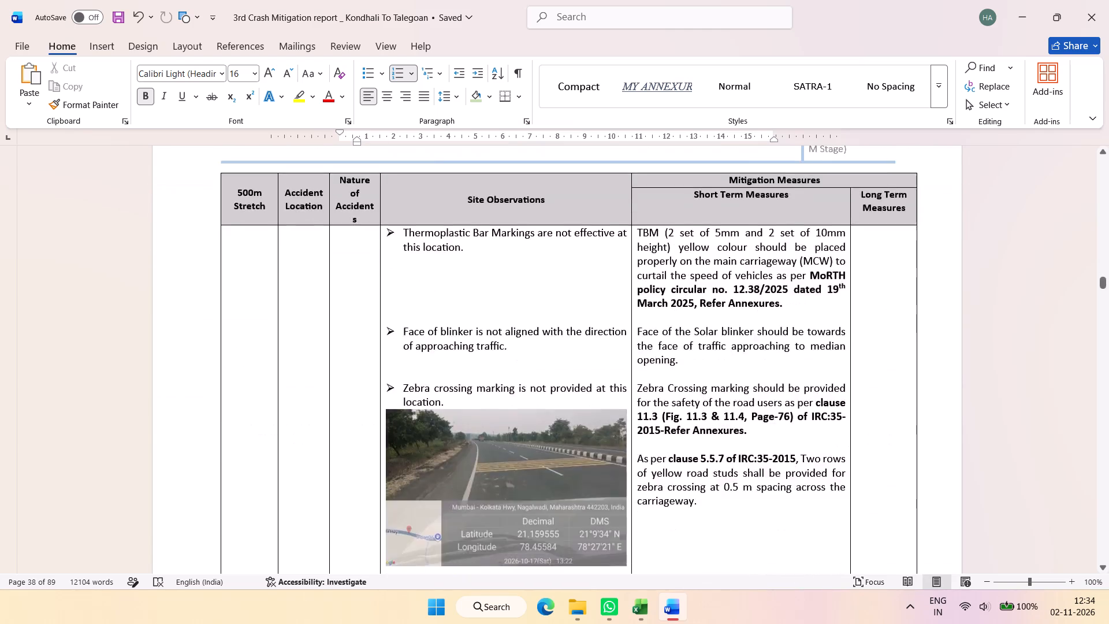
scroll(445, 311, "down", 3)
scroll(445, 311, "down", 20)
scroll(445, 311, "down", 11)
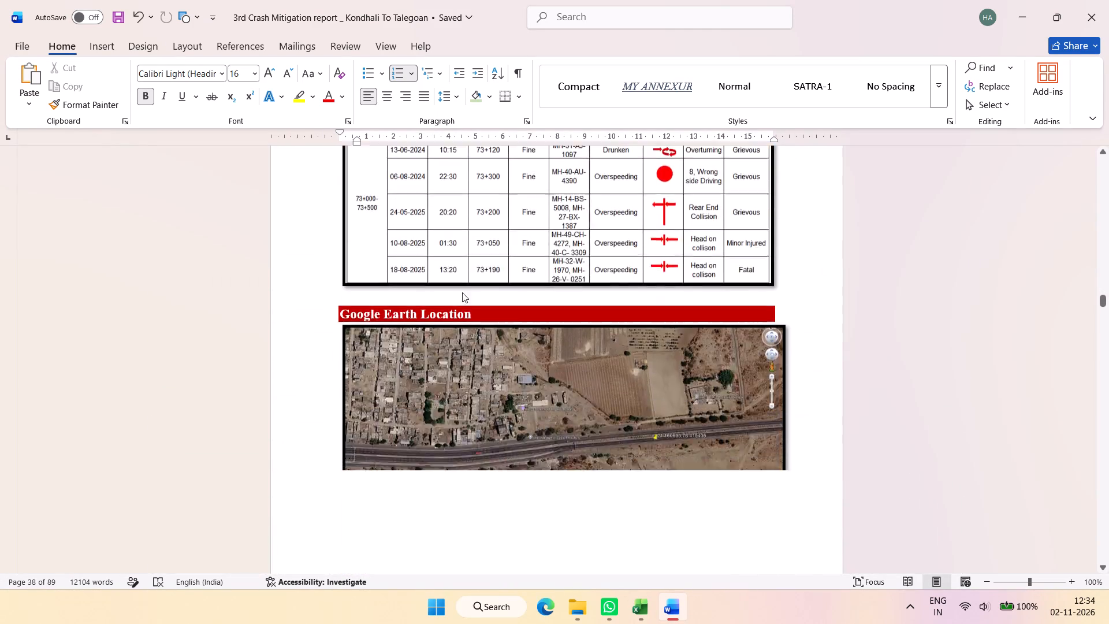
scroll(462, 292, "down", 20)
scroll(478, 295, "down", 6)
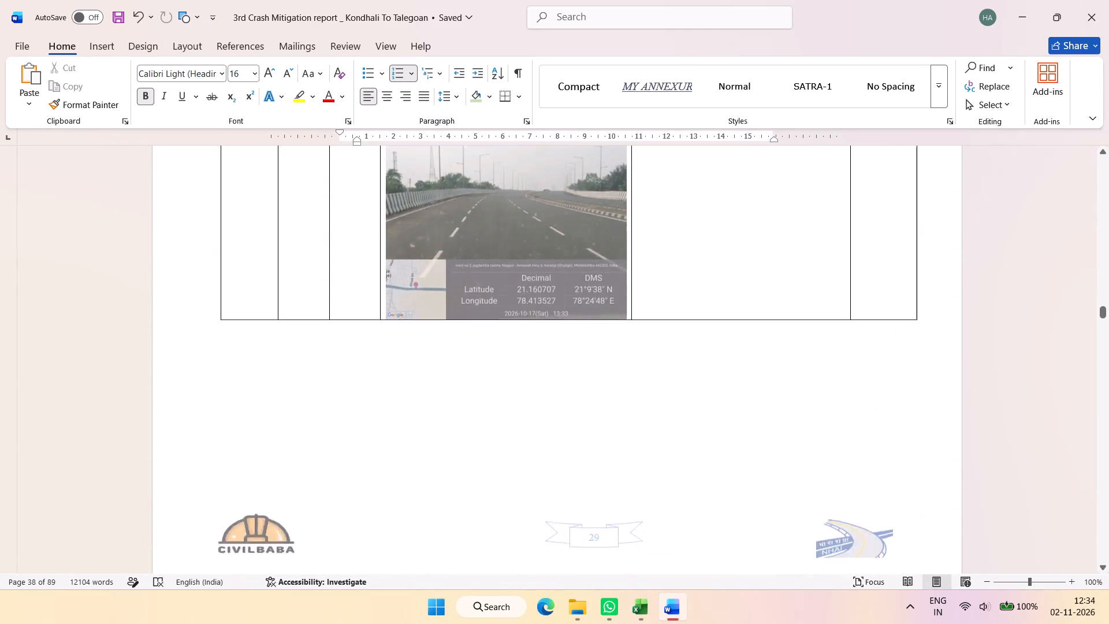
scroll(479, 294, "down", 17)
scroll(474, 255, "down", 13)
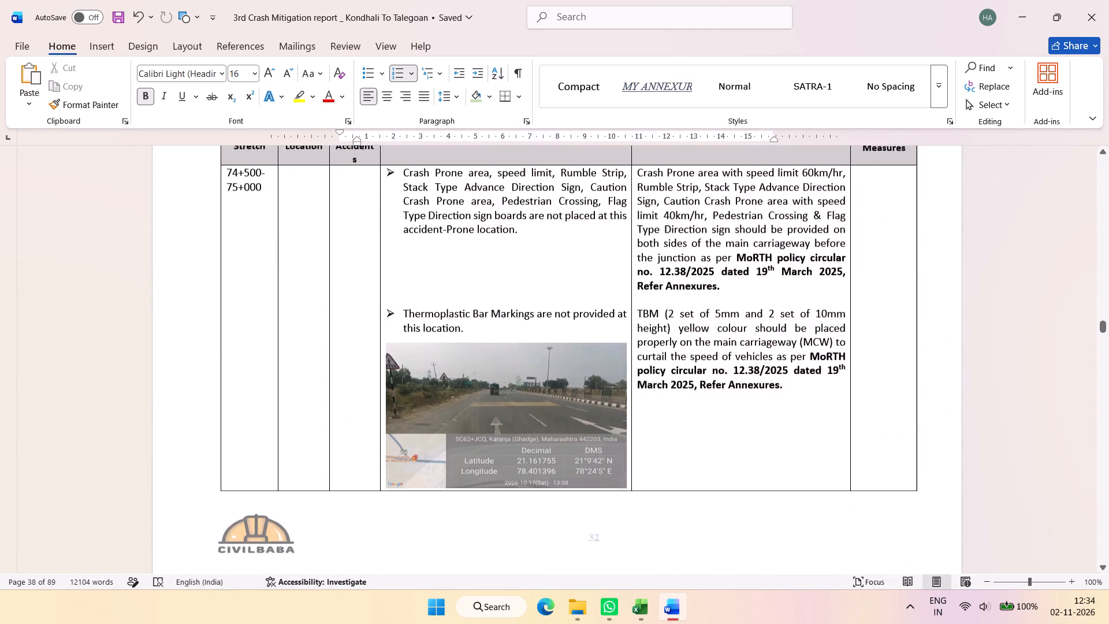
scroll(469, 258, "down", 19)
scroll(475, 284, "down", 3)
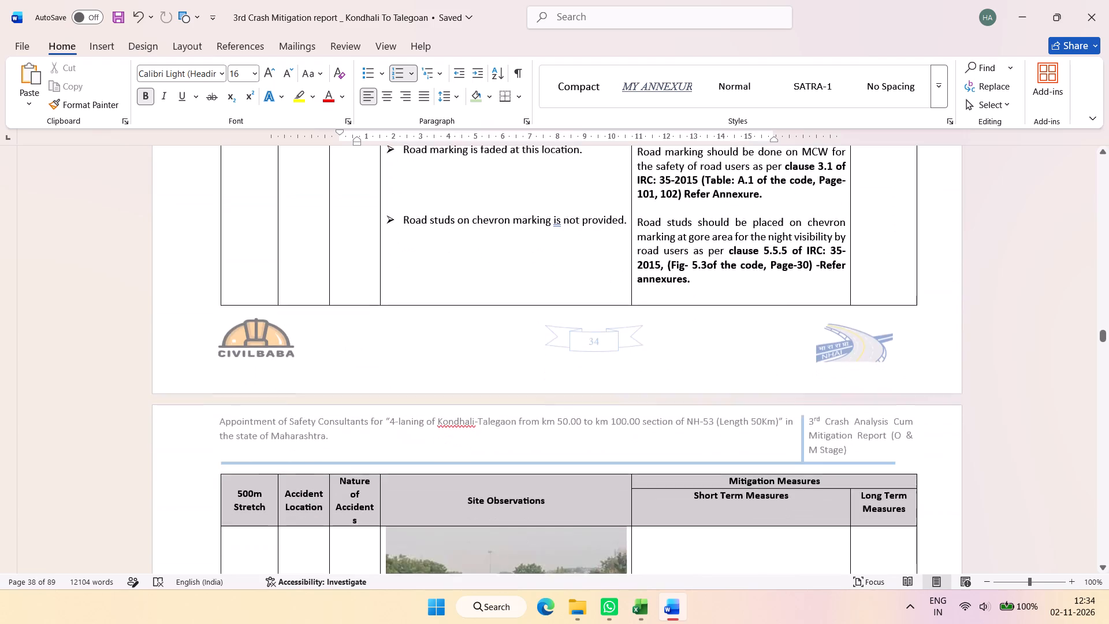
scroll(475, 284, "down", 3)
scroll(475, 284, "down", 20)
scroll(475, 284, "down", 6)
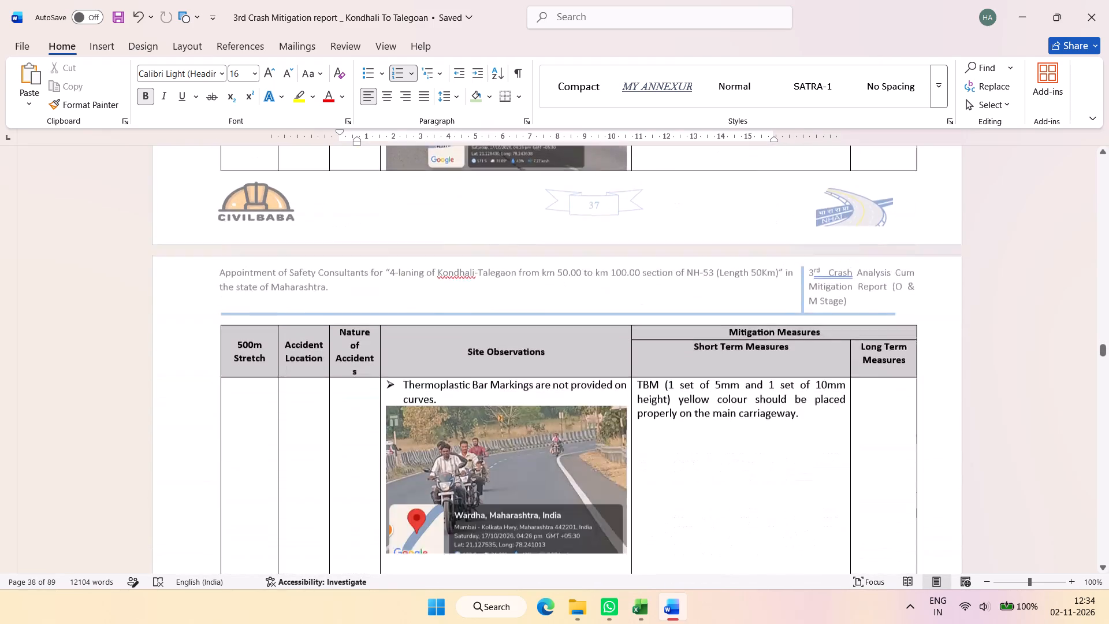
scroll(475, 284, "down", 5)
scroll(475, 284, "up", 5)
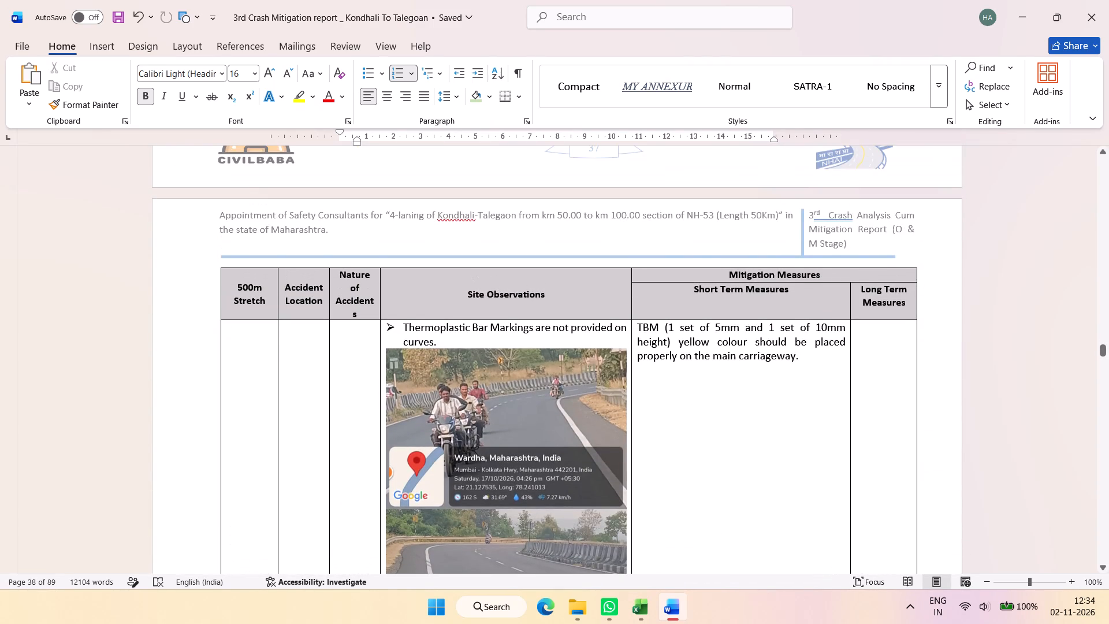
scroll(870, 415, "down", 6)
scroll(870, 368, "down", 13)
scroll(844, 358, "up", 1)
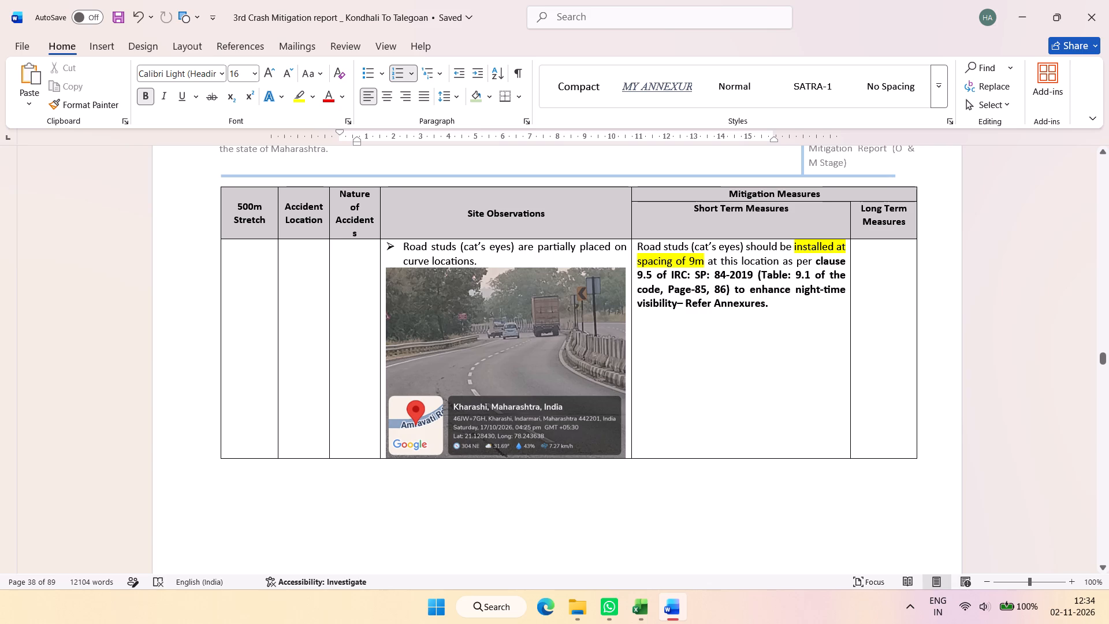
left_click_drag(756, 295, 754, 289)
left_click(761, 287)
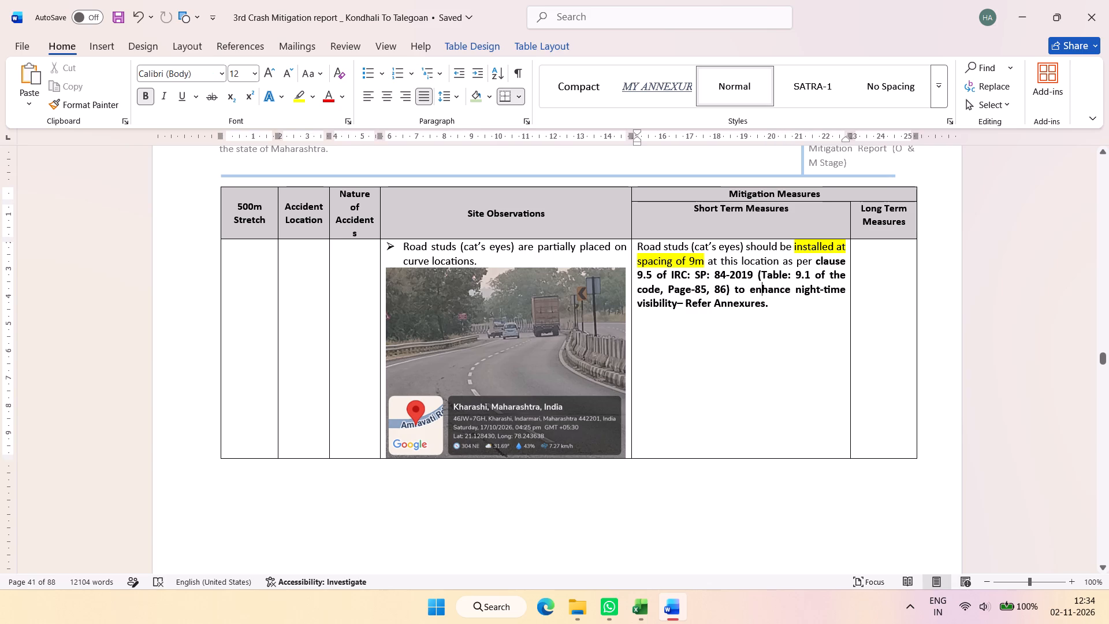
left_click(792, 330)
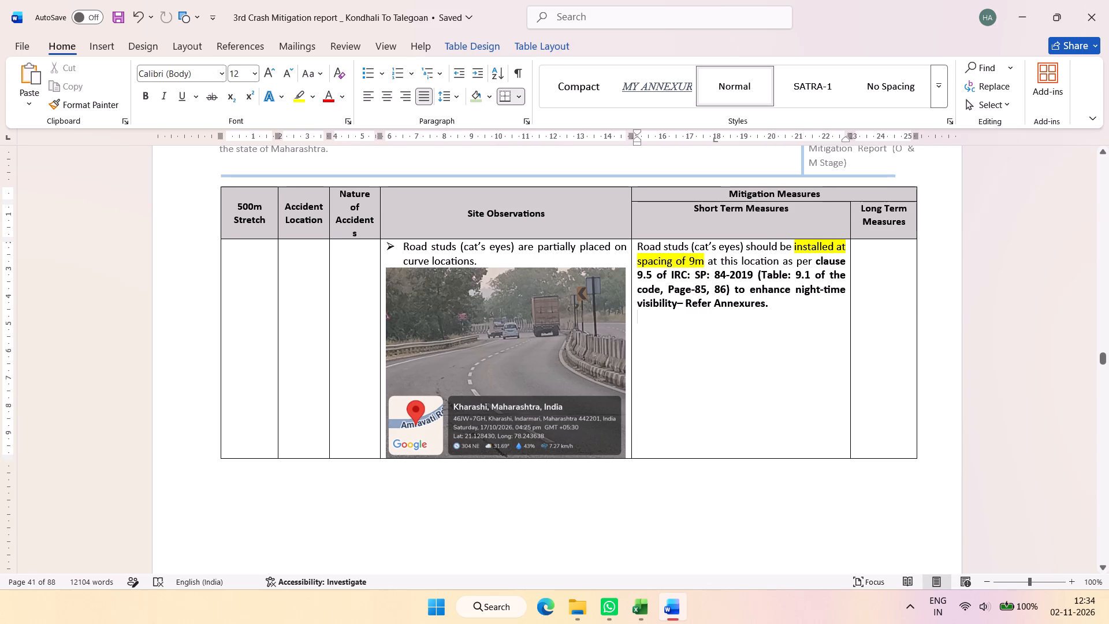
Return to the report's cover page and save the report.
left_click_drag(1100, 362, 1104, 363)
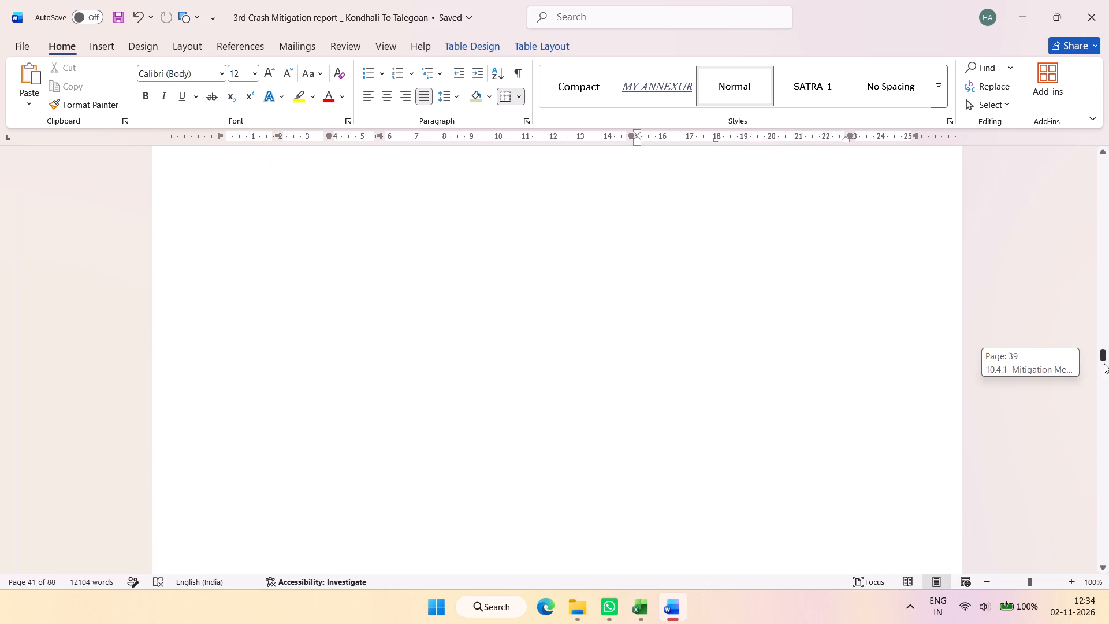
left_click_drag(1104, 363, 1091, 136)
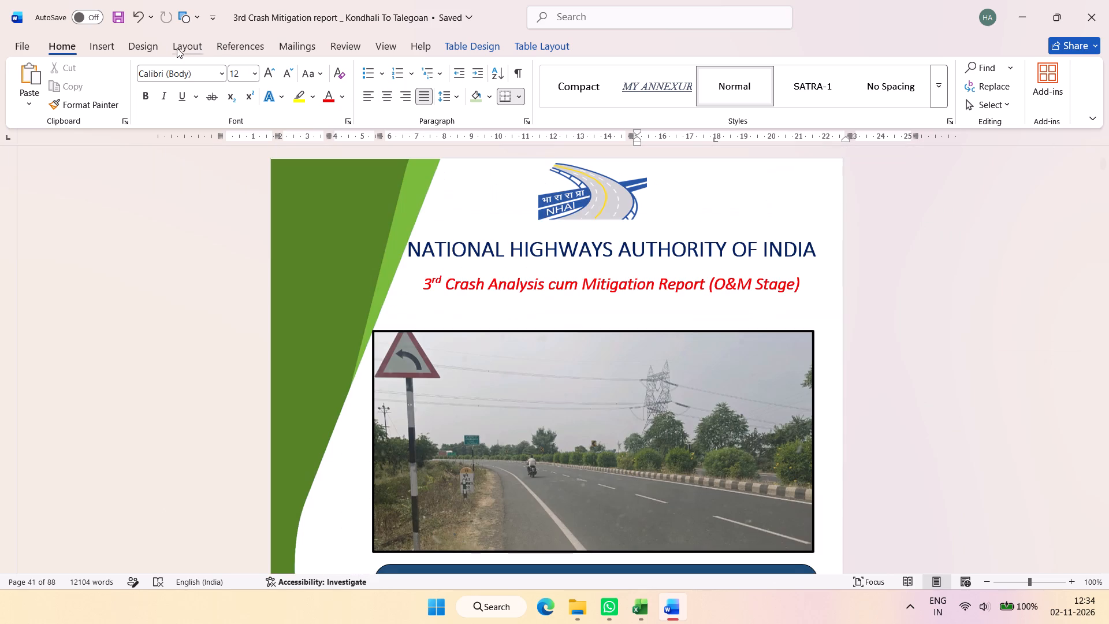
triple_click(124, 14)
double_click(124, 14)
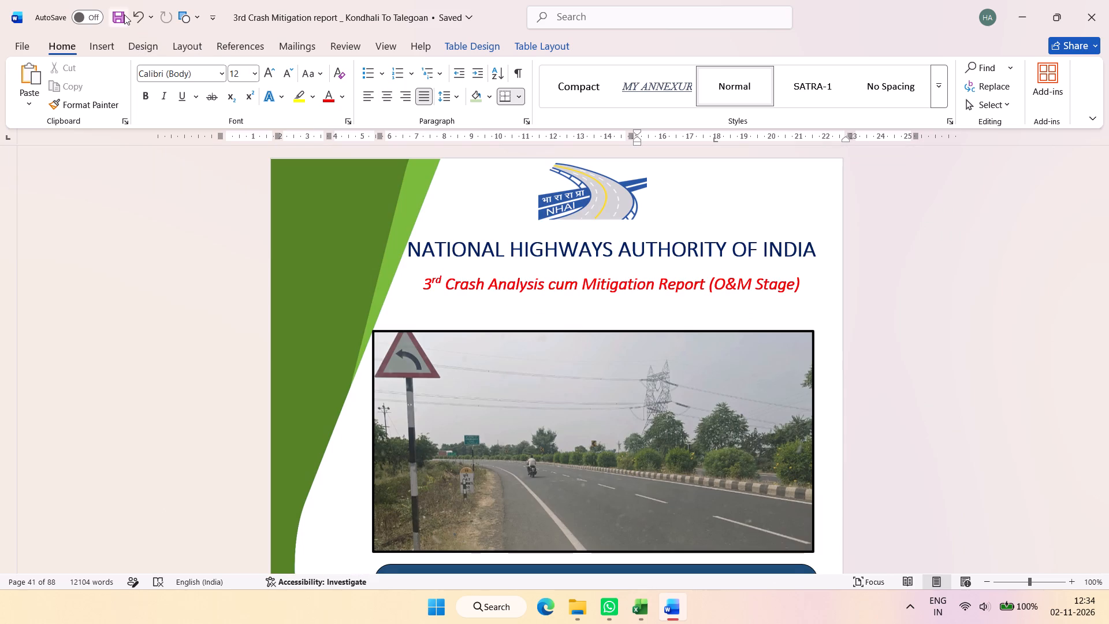
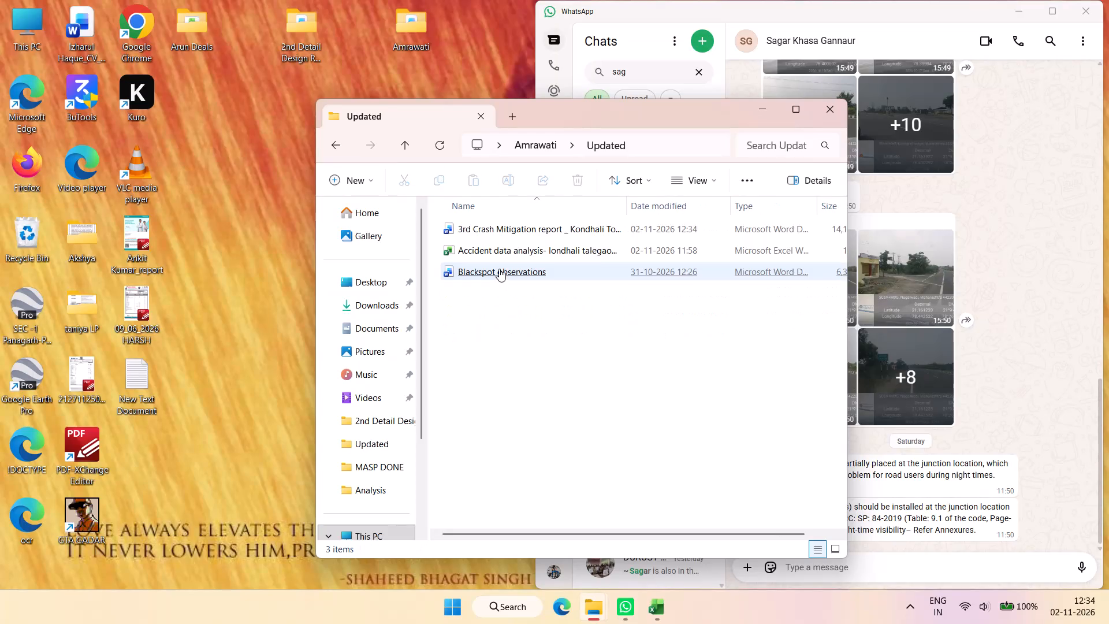
Attach the 3rd Crash Mitigation report Word file from the Updated folder to the open WhatsApp chat.
left_click_drag(498, 235, 945, 300)
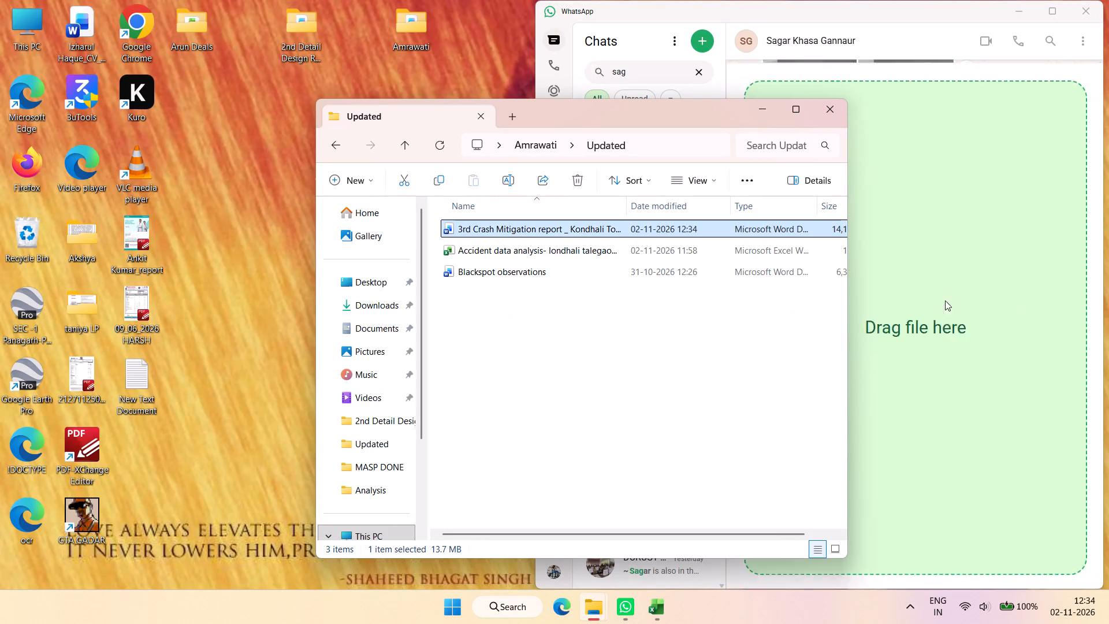
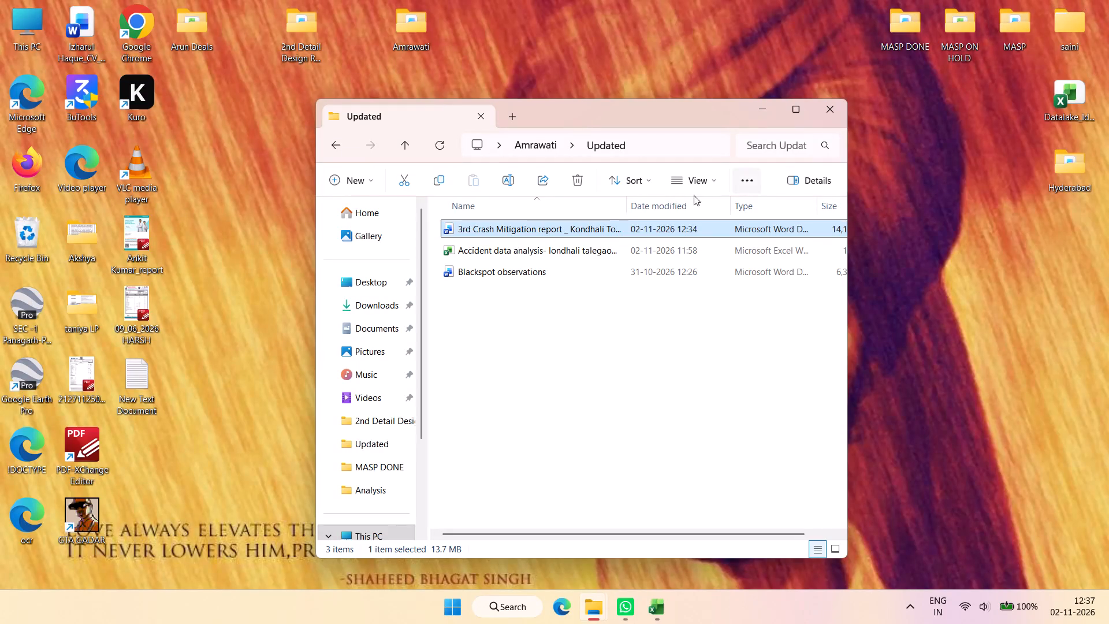
Close the Updated folder window in File Explorer.
left_click(604, 117)
left_click(828, 114)
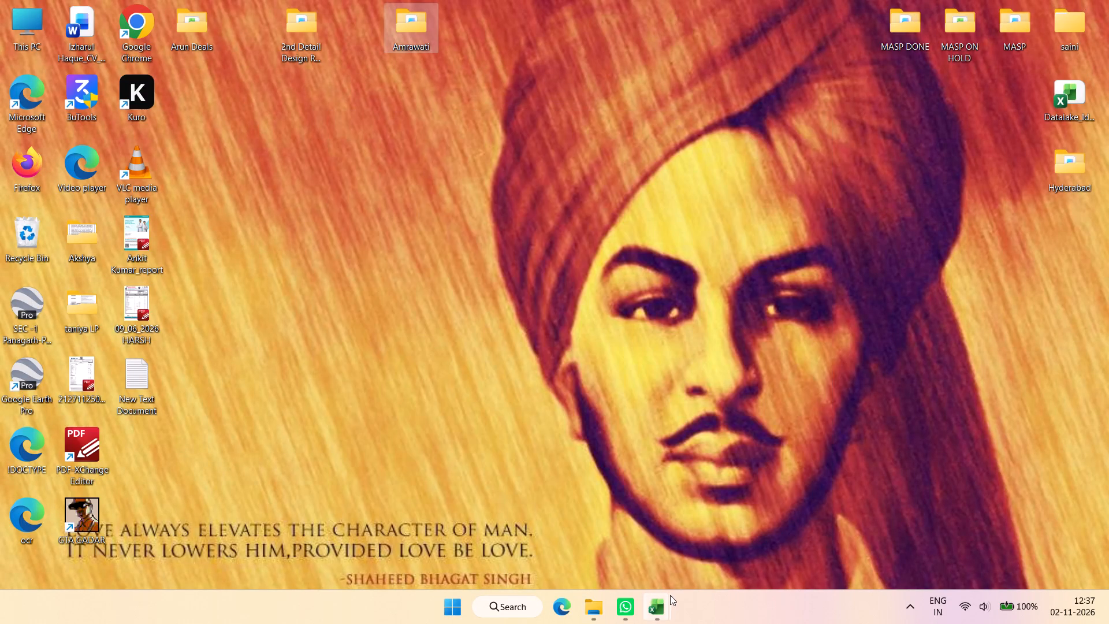
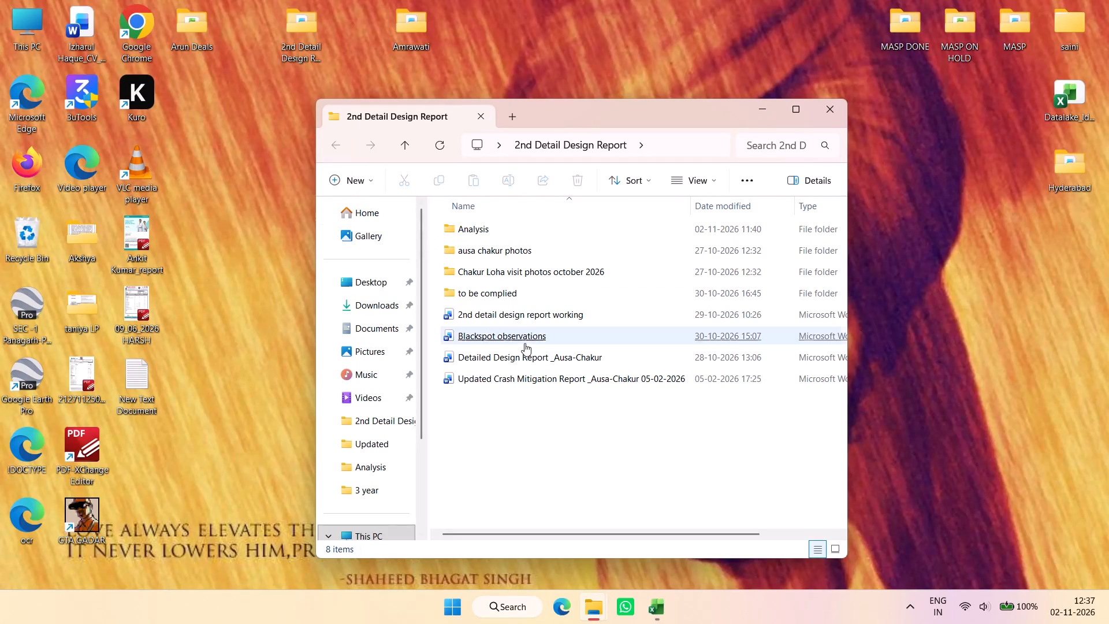
Open the document 2nd detail design report working from the 2nd Detail Design Report folder and maximise its window.
left_click(536, 320)
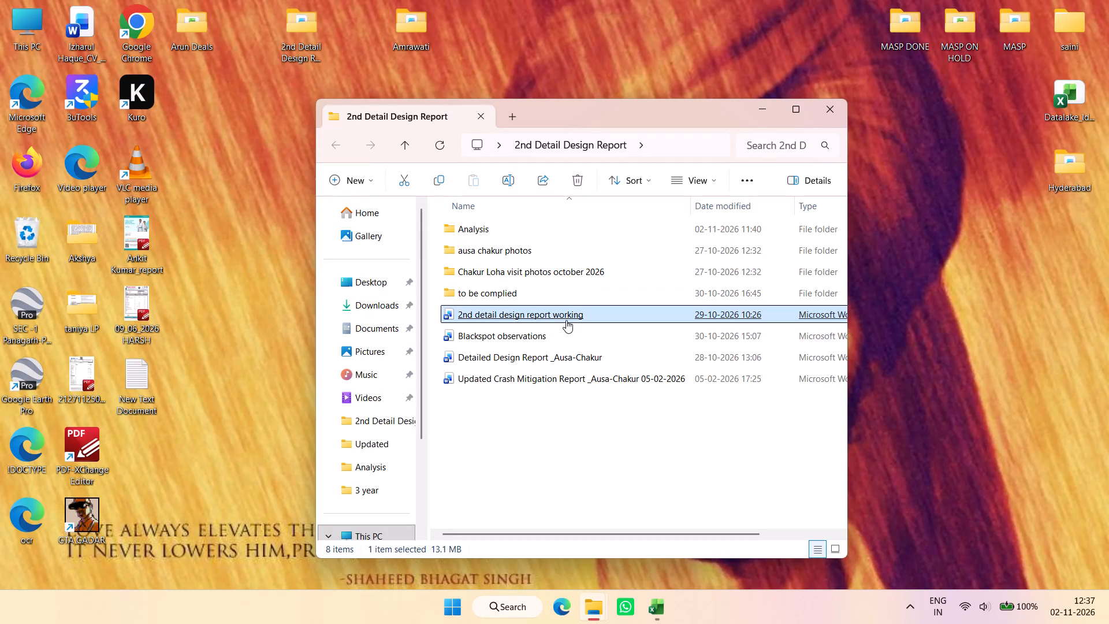
left_click(574, 314)
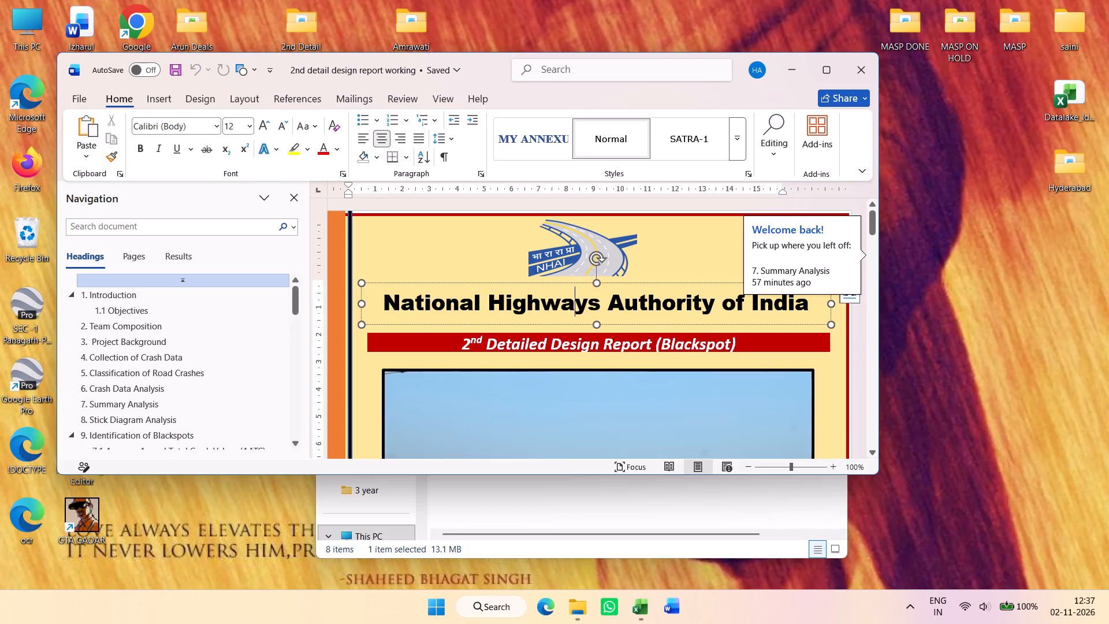
left_click(813, 75)
Look through the Blackspot 01 to 04 sections (13.1 to 13.4), checking their detail tables, location images and mitigation measures.
scroll(107, 502, "down", 2)
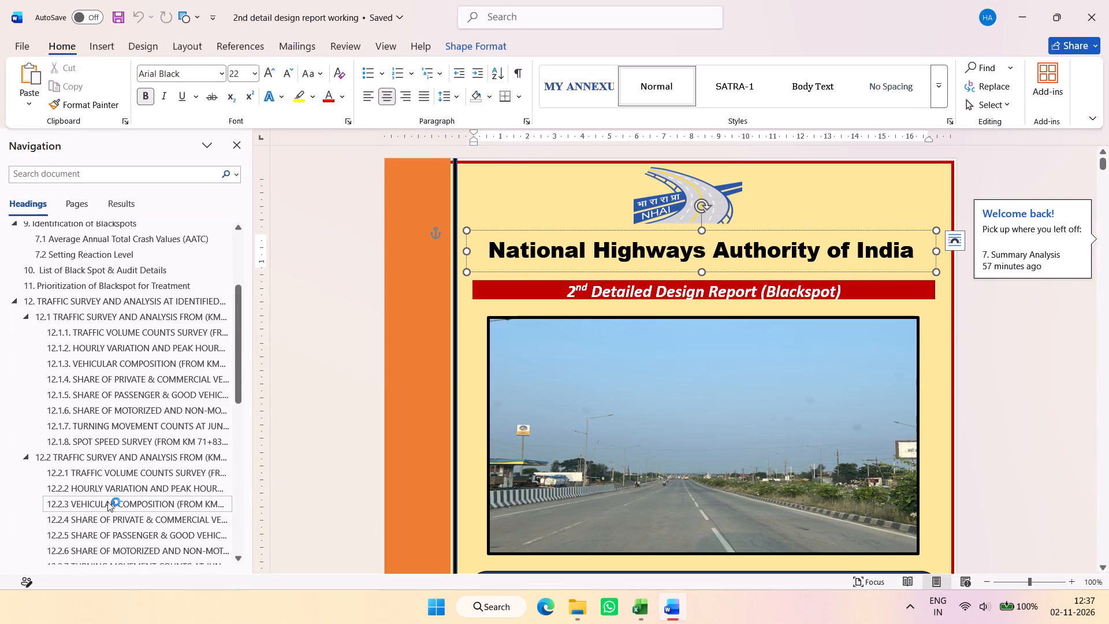
scroll(107, 502, "down", 6)
left_click(120, 482)
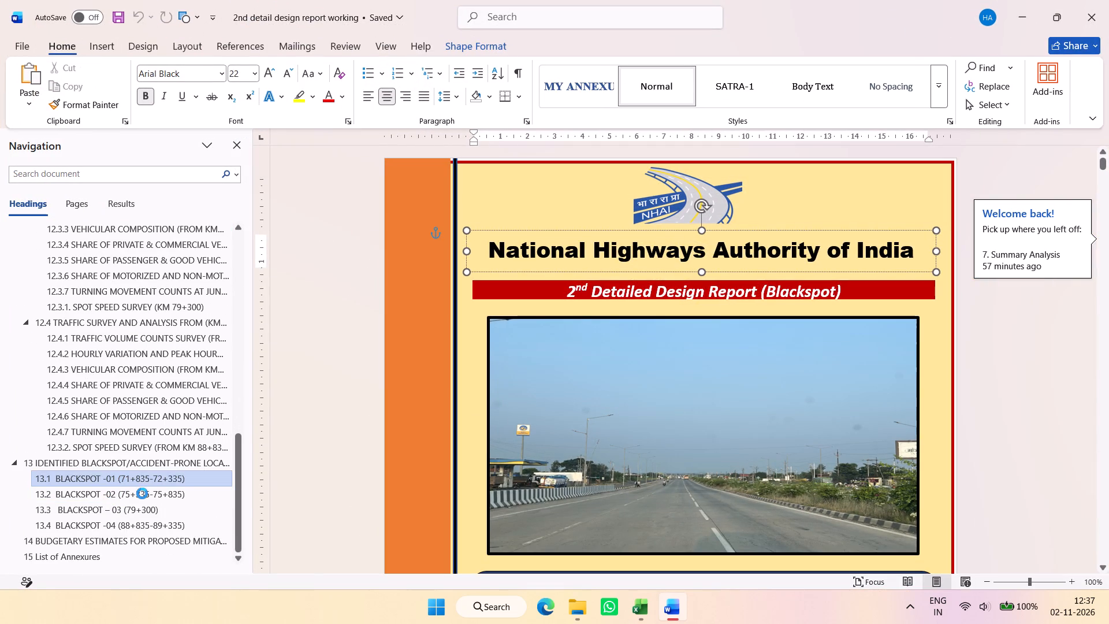
left_click(166, 499)
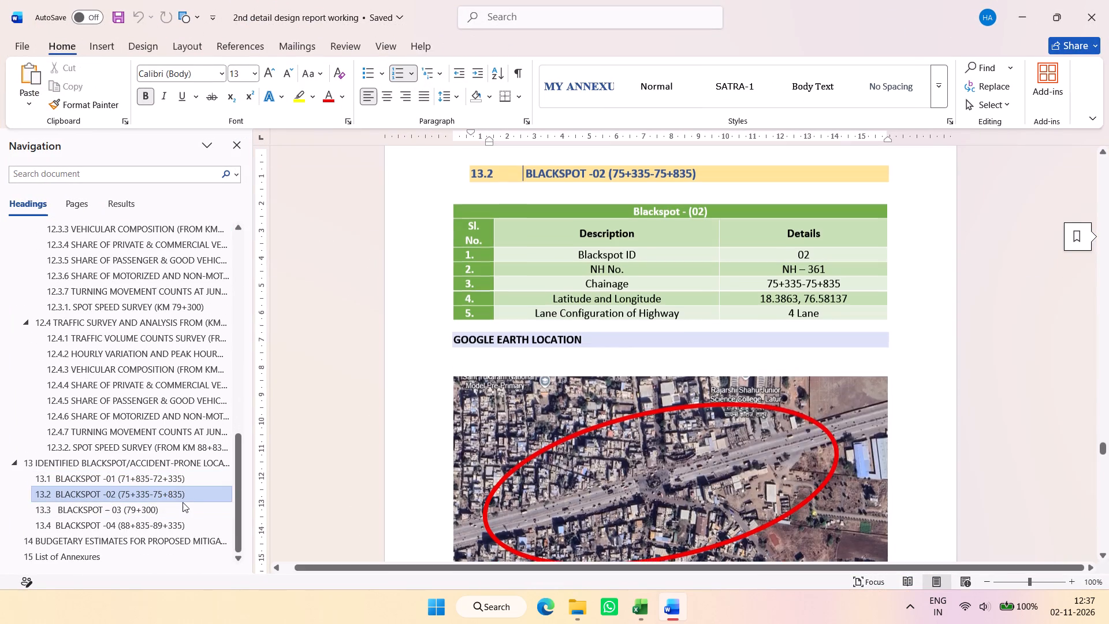
scroll(98, 506, "down", 1)
left_click(109, 508)
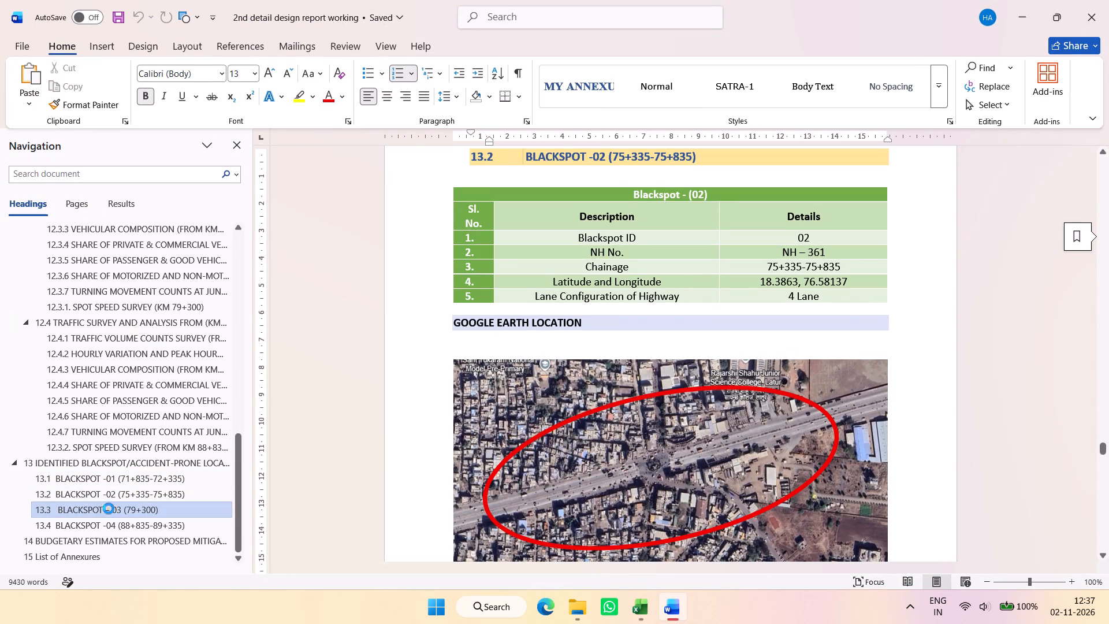
left_click(119, 522)
scroll(470, 396, "down", 13)
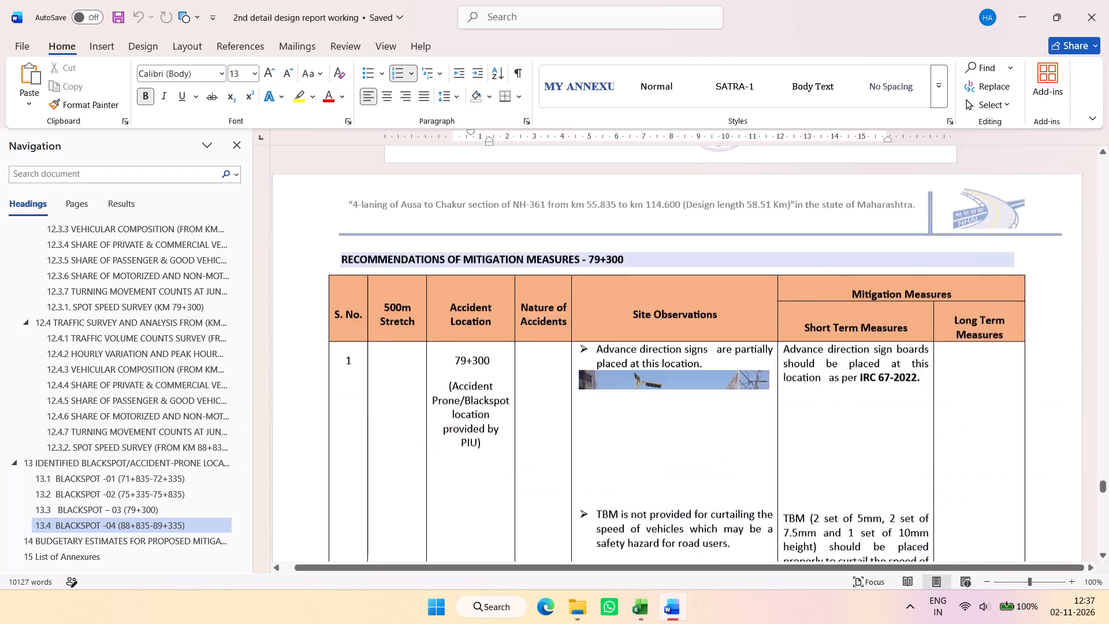
left_click(123, 482)
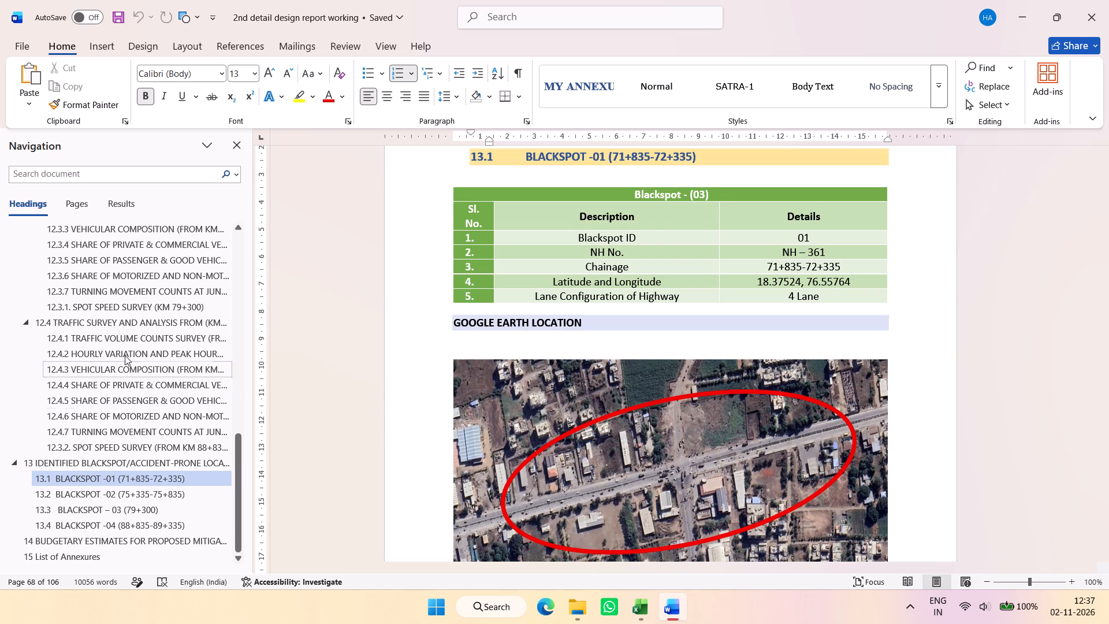
Examine the traffic survey and analysis sections under heading 12, including the traffic volume tables for Blackspots 1 and 4.
left_click(121, 324)
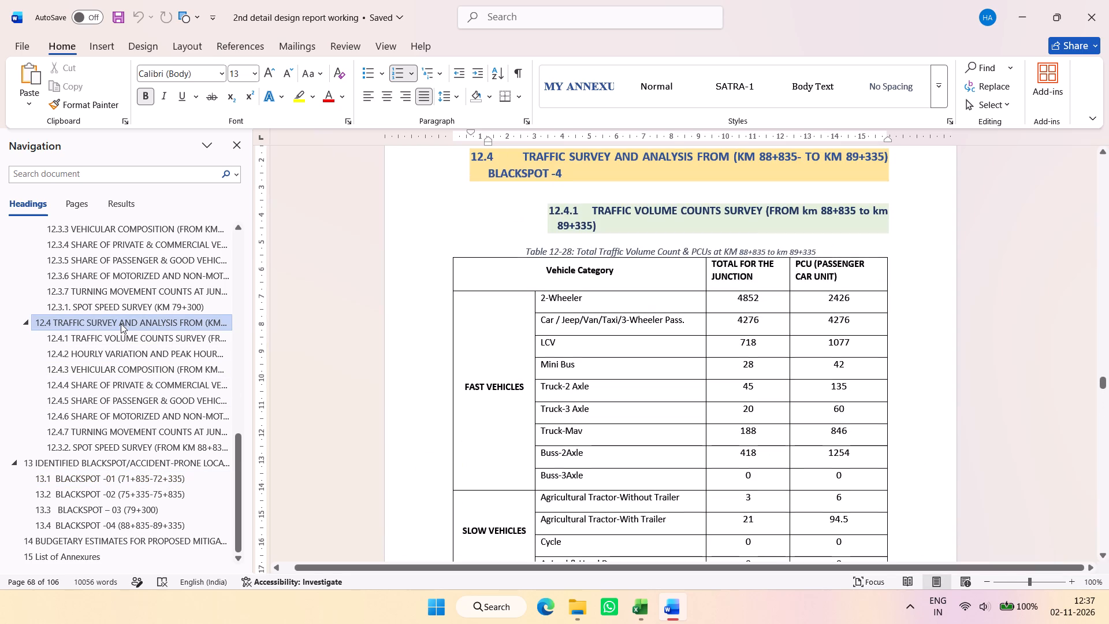
scroll(122, 358, "up", 6)
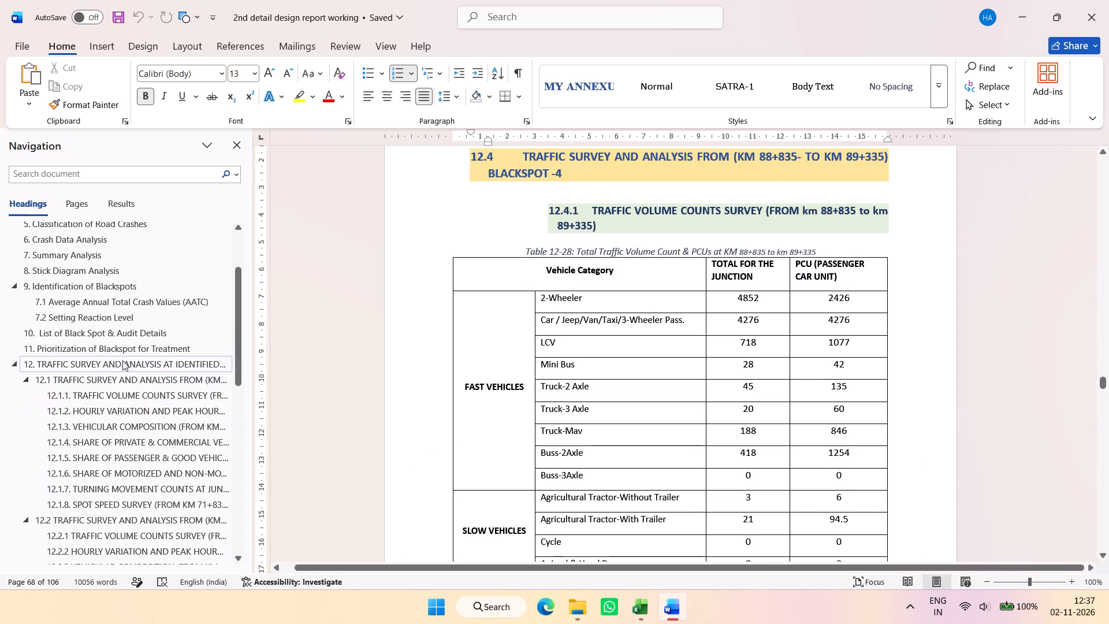
left_click(122, 361)
left_click(139, 524)
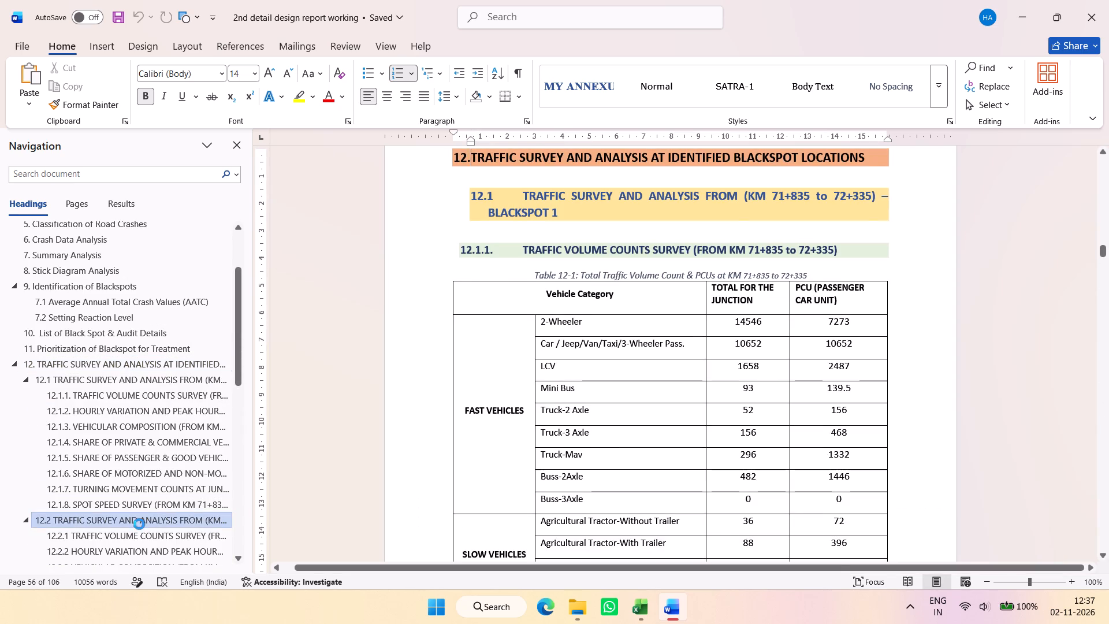
left_click(136, 374)
scroll(127, 389, "down", 1)
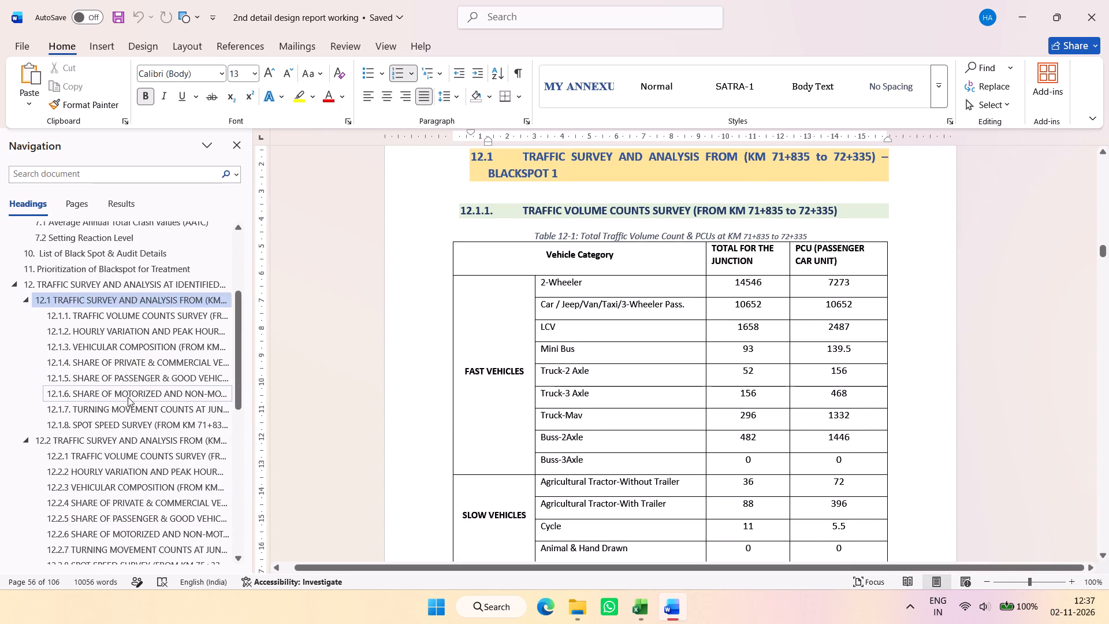
scroll(128, 397, "down", 1)
Close the 3 year folder window, bring up the 2nd Detail Design Report folder, and return to the report.
left_click(574, 608)
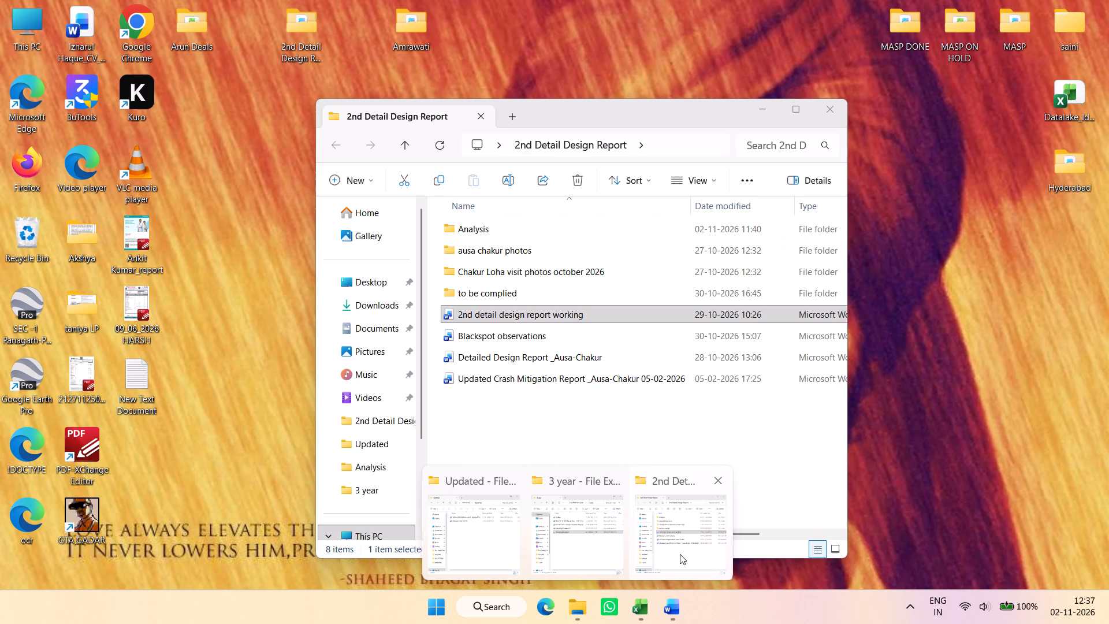
left_click(608, 481)
left_click(572, 484)
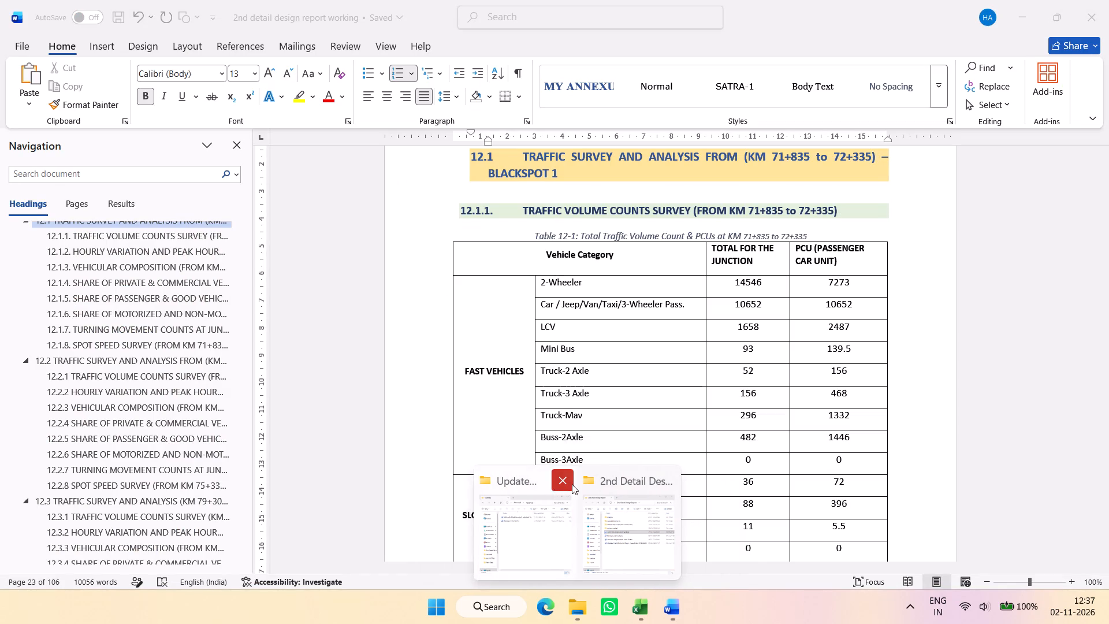
left_click(572, 507)
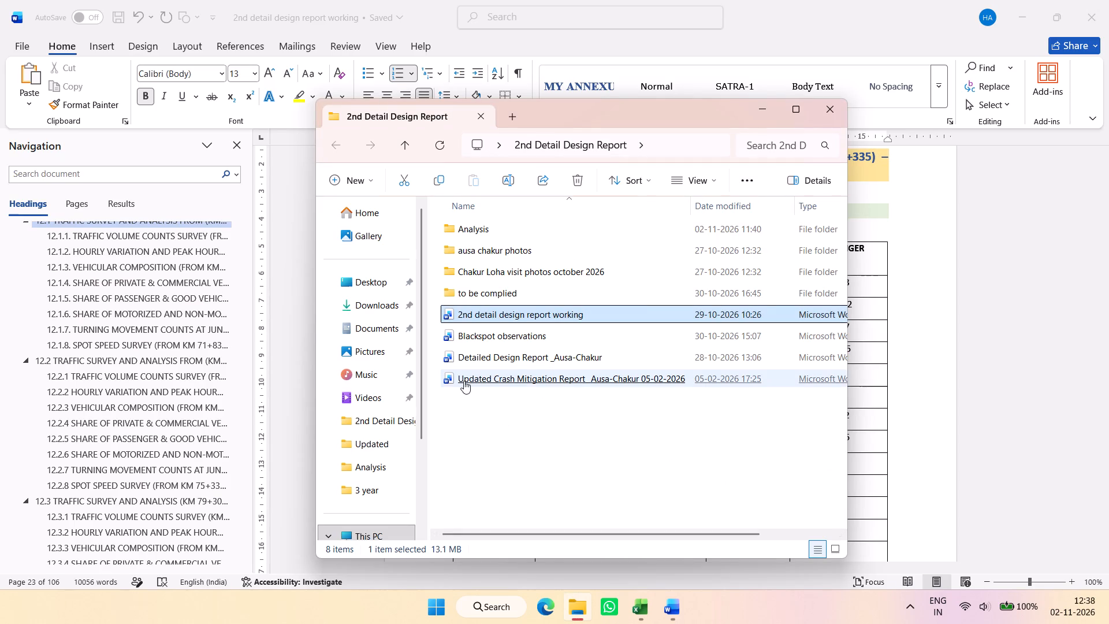
left_click(210, 381)
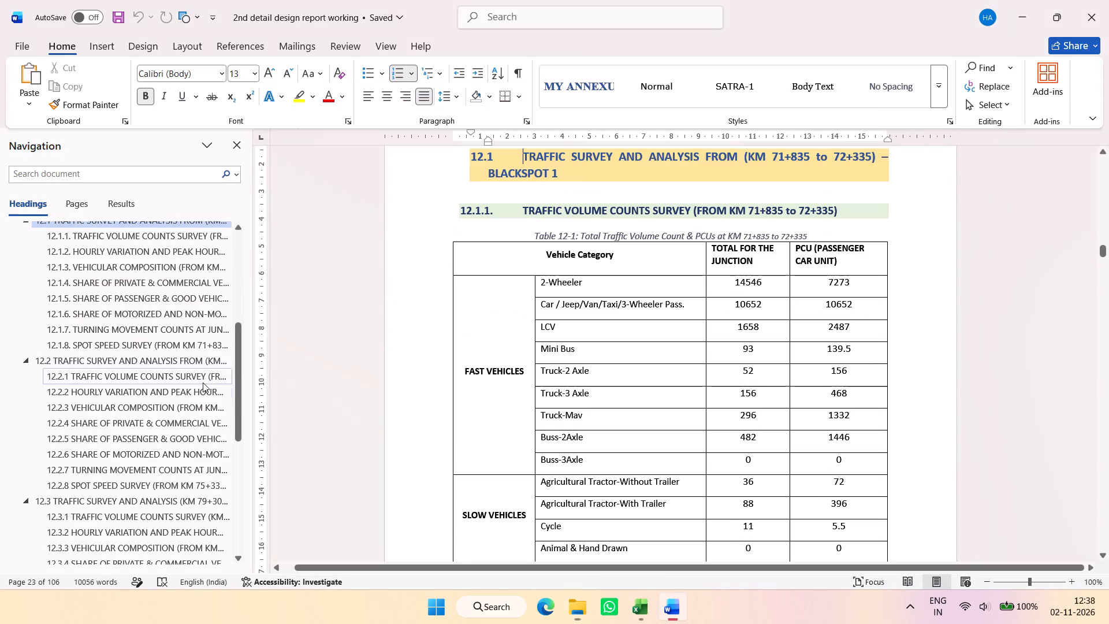
Review the report's crash analysis sections, from Classification of Road Crashes and Summary Analysis through Setting Reaction Level to Prioritization of Blackspot for Treatment.
scroll(175, 400, "up", 4)
left_click(126, 396)
left_click(118, 347)
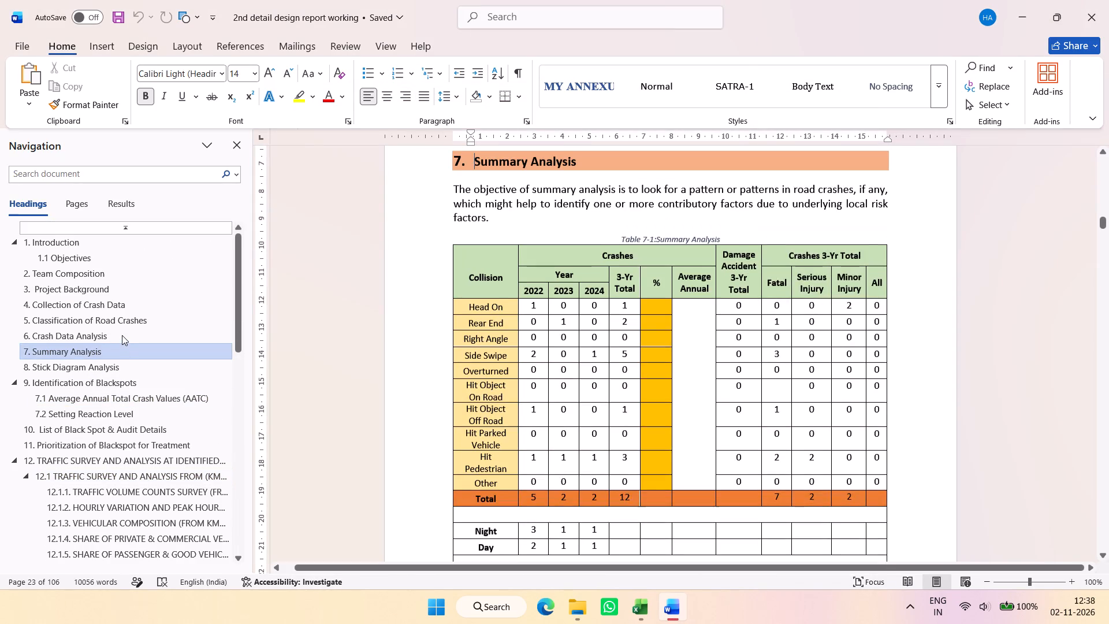
left_click(122, 335)
left_click(125, 327)
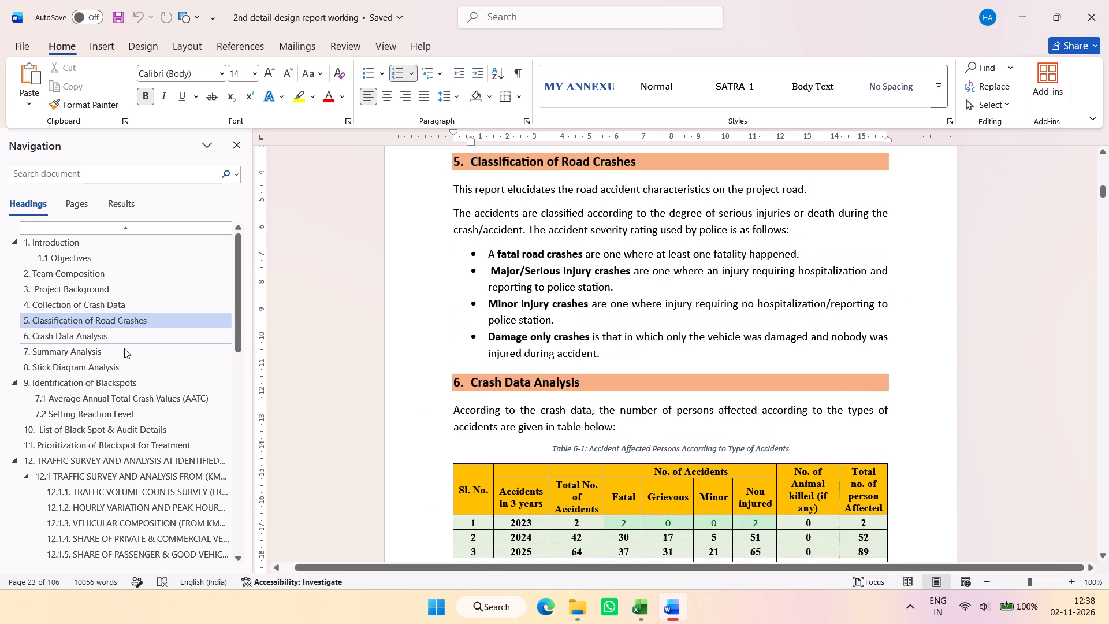
left_click(124, 371)
left_click(132, 400)
scroll(545, 390, "down", 7)
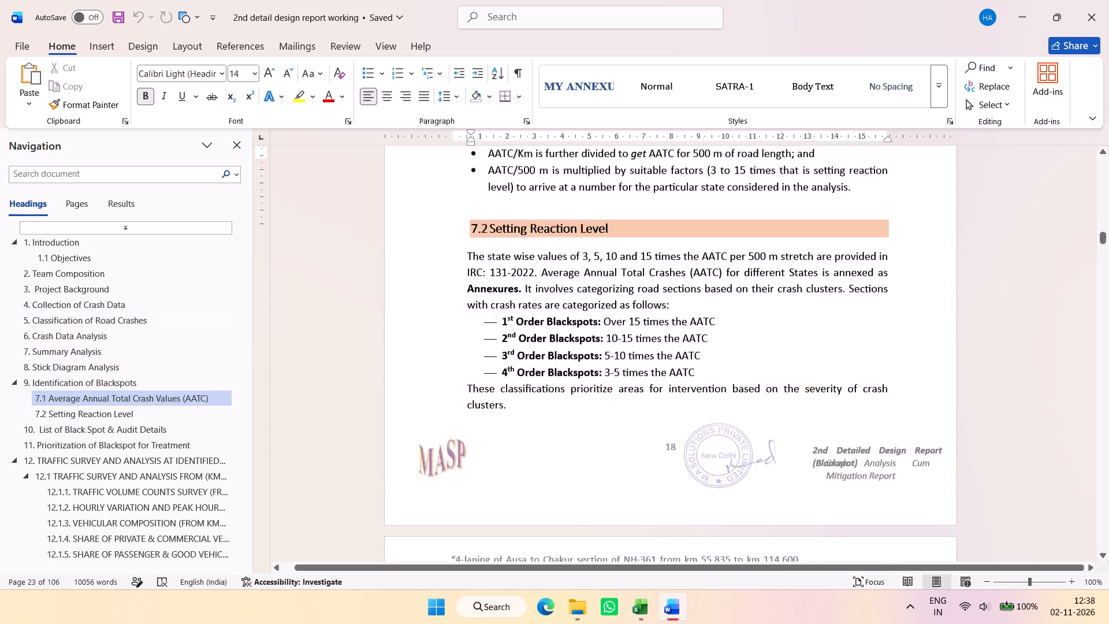
scroll(566, 387, "down", 4)
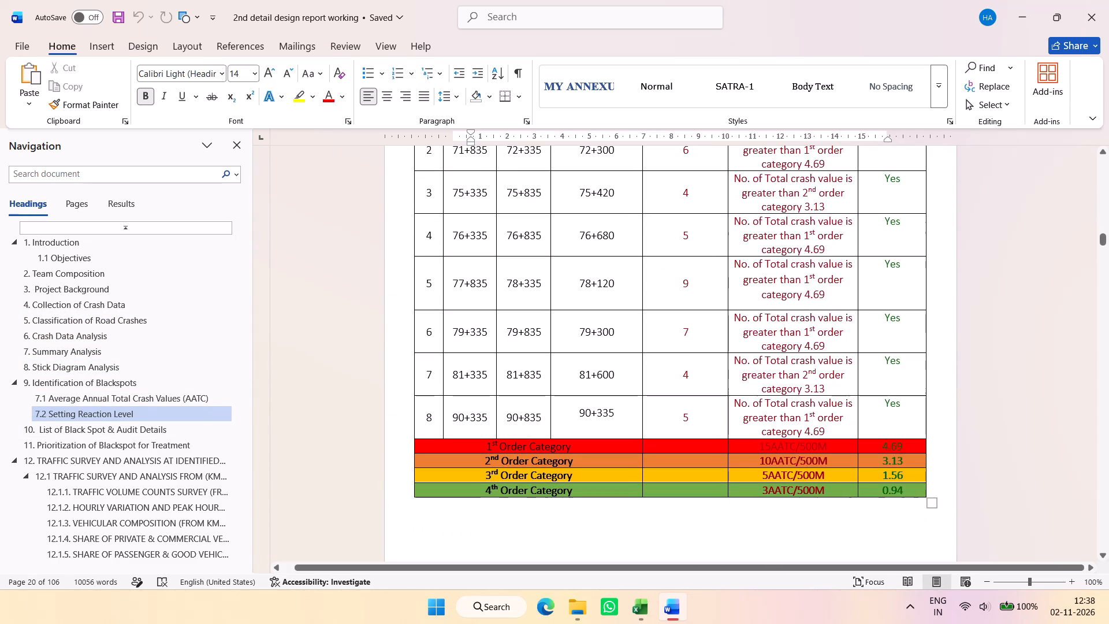
scroll(566, 387, "up", 2)
scroll(566, 387, "down", 3)
left_click(96, 436)
left_click(101, 443)
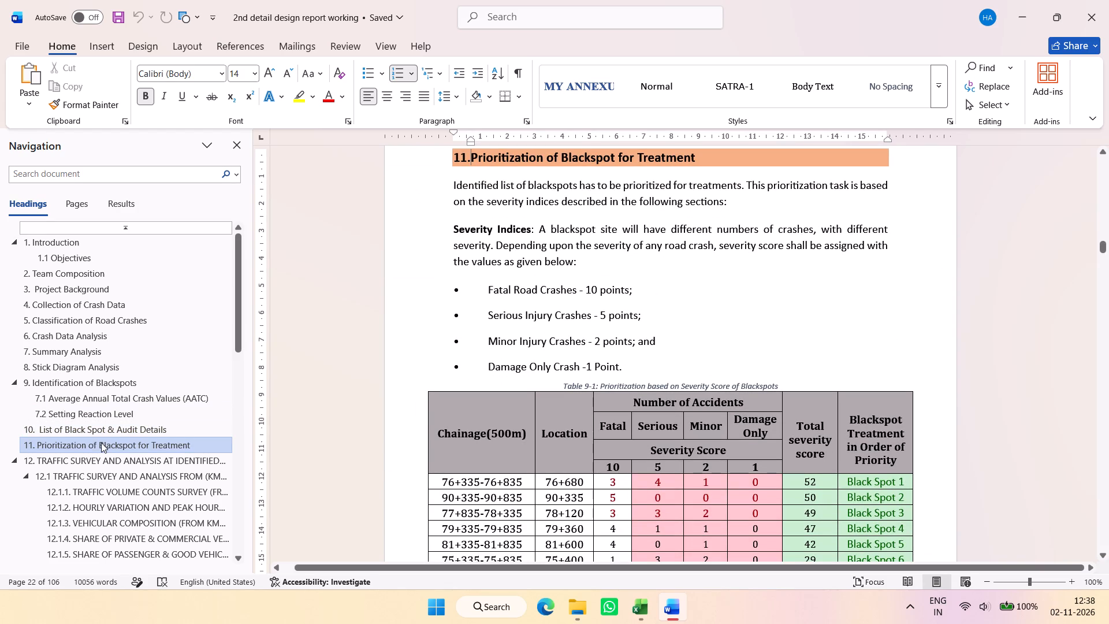
Check the section 12 traffic survey pages for Blackspot 1, including the hourly variation graphs and volume count table.
left_click(140, 480)
scroll(636, 346, "down", 20)
scroll(636, 346, "down", 10)
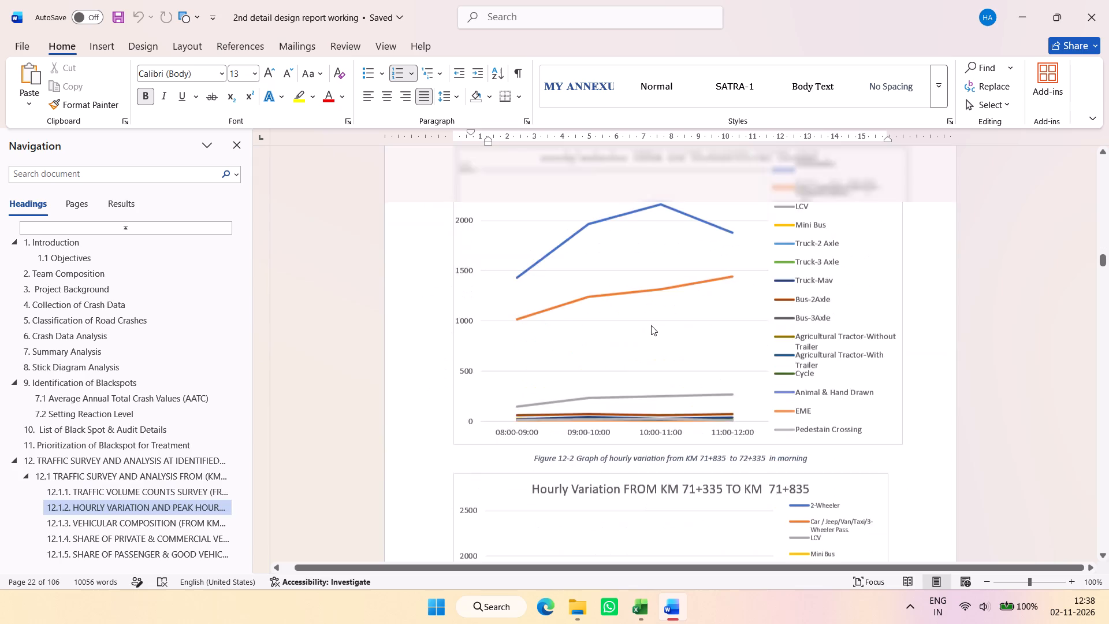
scroll(651, 325, "down", 17)
left_click(105, 480)
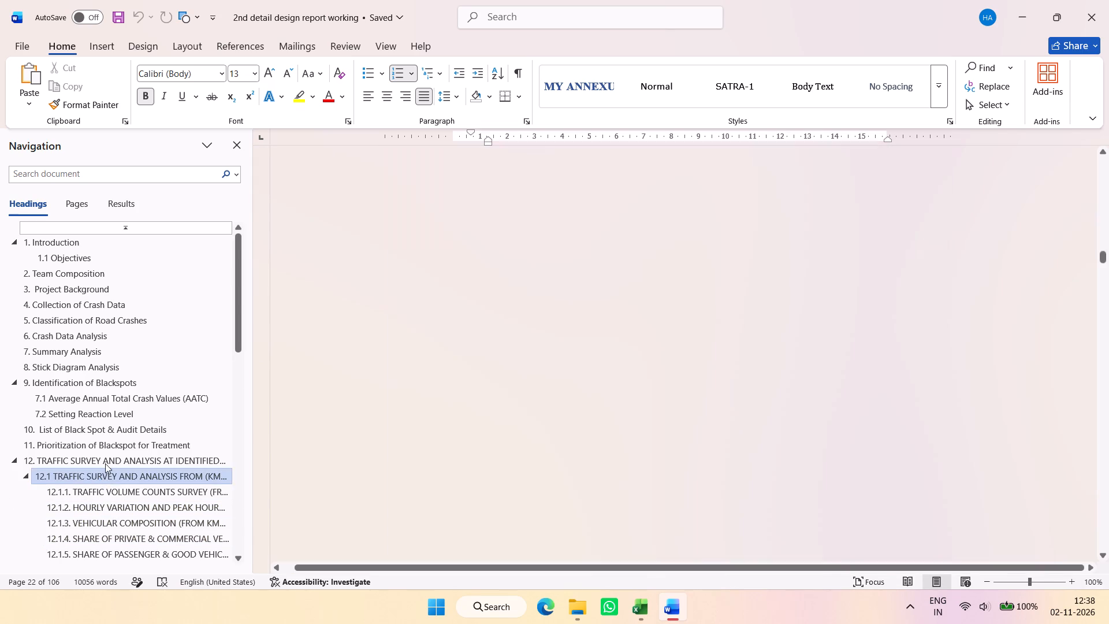
left_click(105, 461)
left_click(118, 441)
left_click(121, 462)
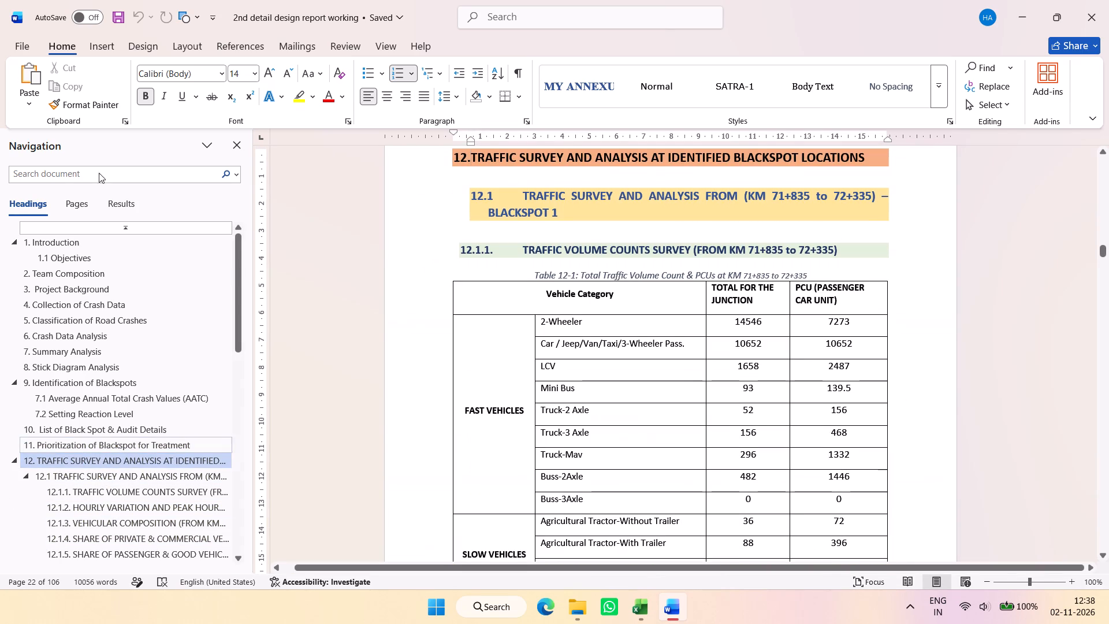
Save the report.
left_click(121, 17)
Recheck the section 13 blackspot pages, comparing the detail tables and Google Earth images of Blackspots 04 and 01.
scroll(151, 460, "down", 3)
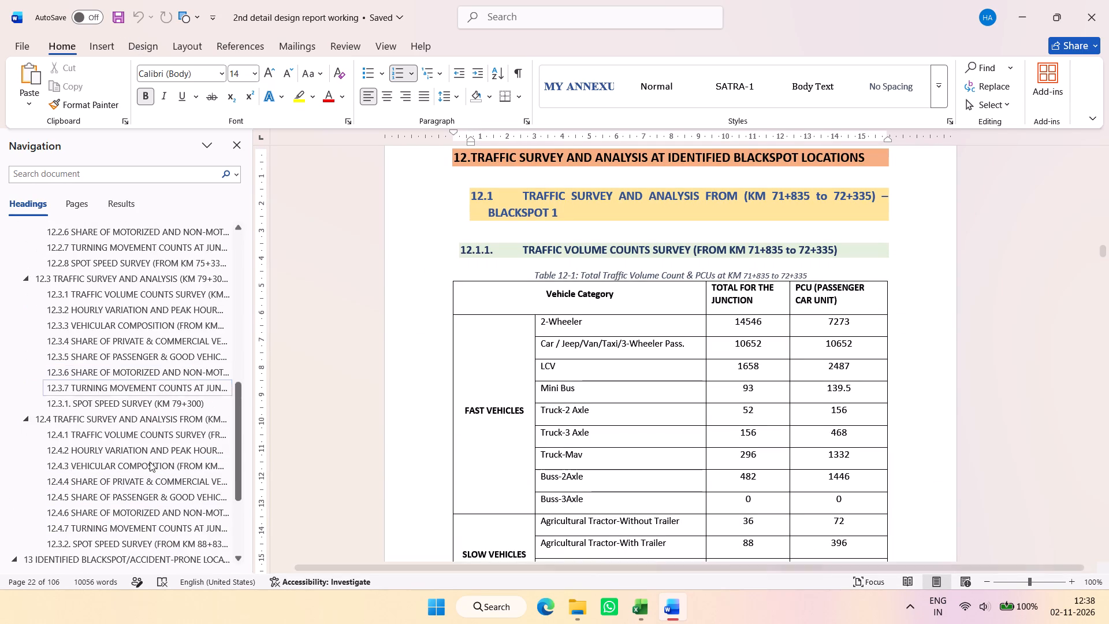
scroll(150, 462, "down", 12)
left_click(159, 520)
left_click(165, 504)
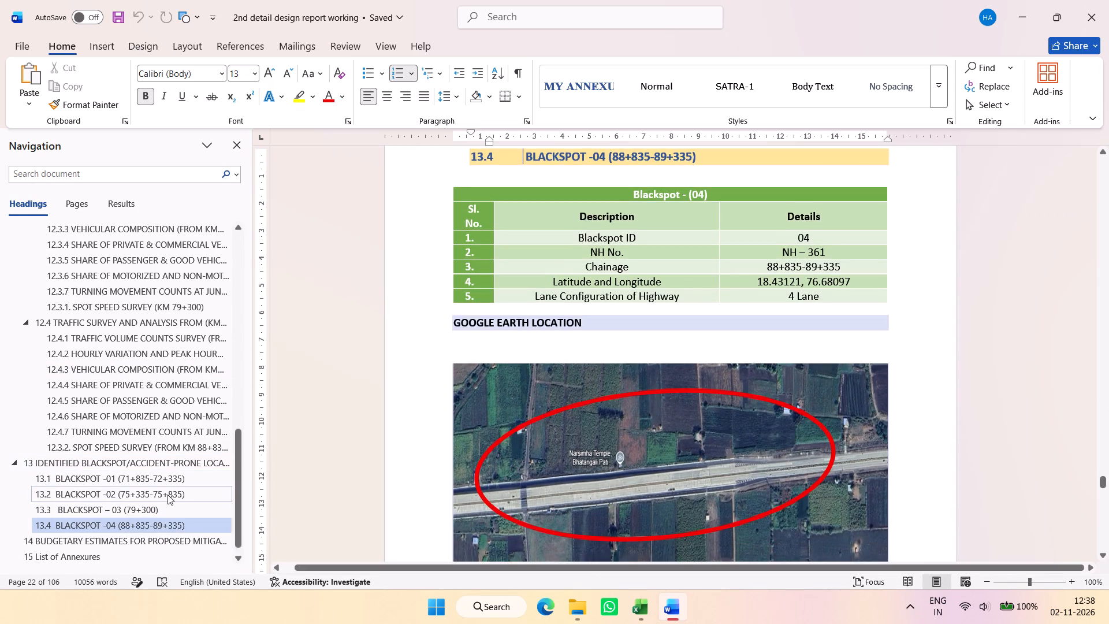
left_click(168, 495)
left_click(170, 485)
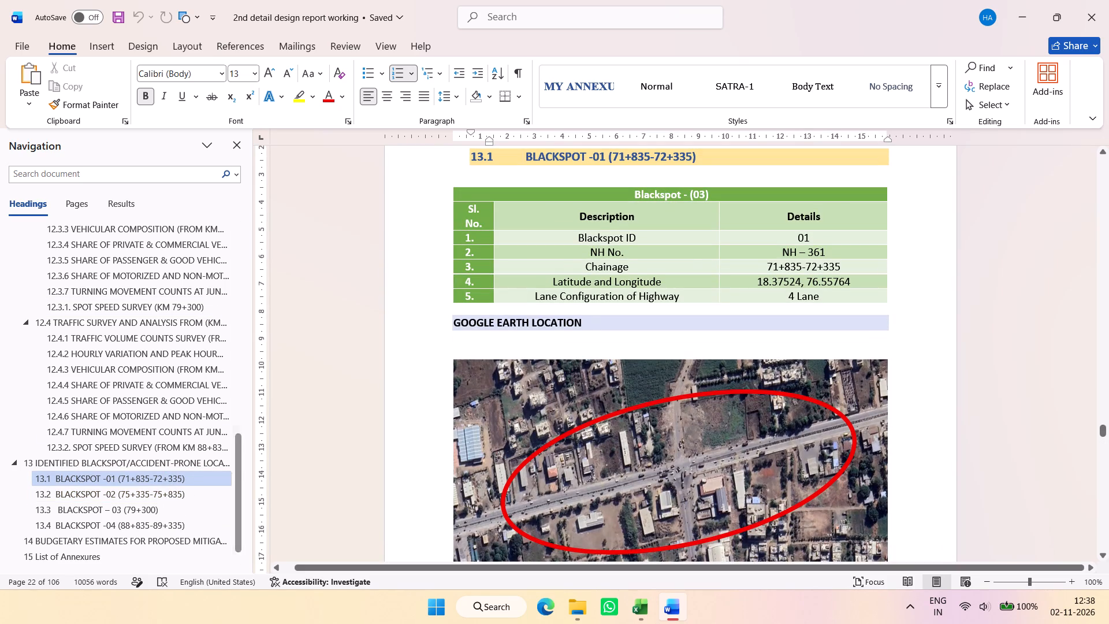
Show the hidden background app icons in the system tray.
left_click(429, 1)
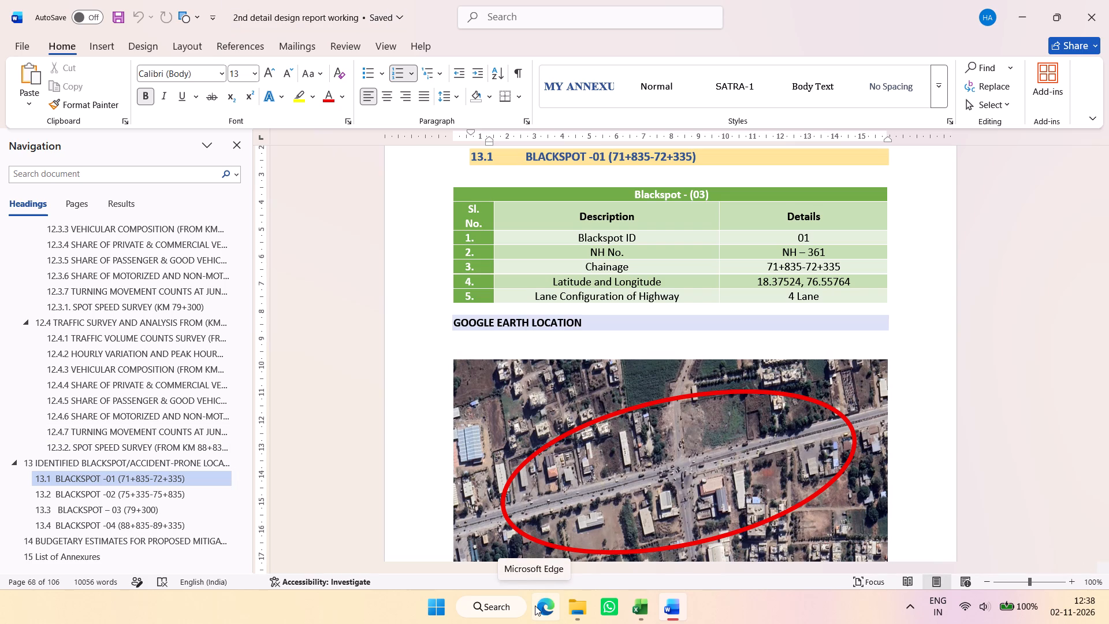
left_click(903, 617)
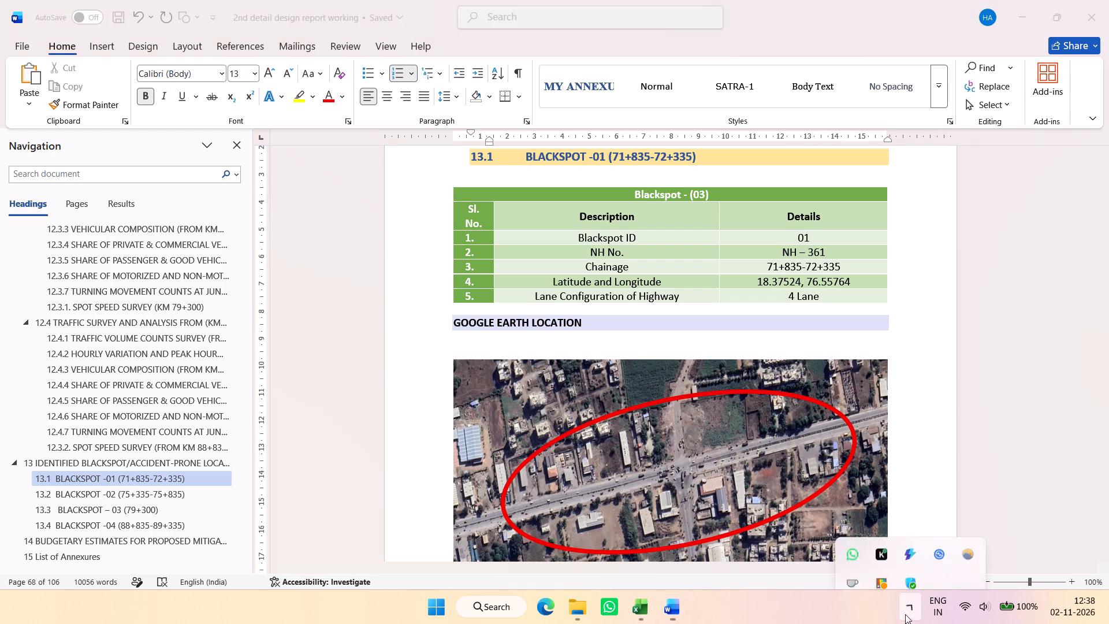